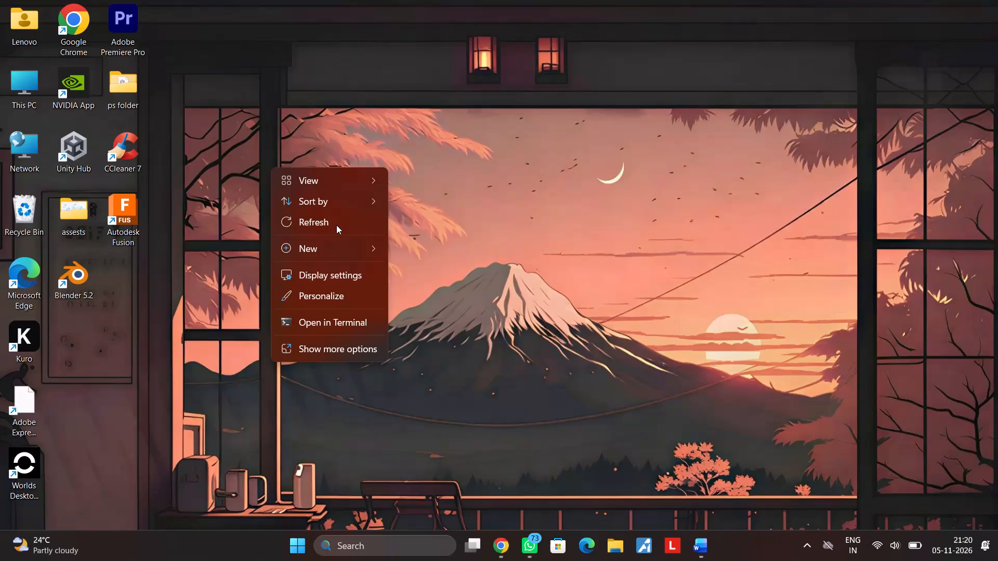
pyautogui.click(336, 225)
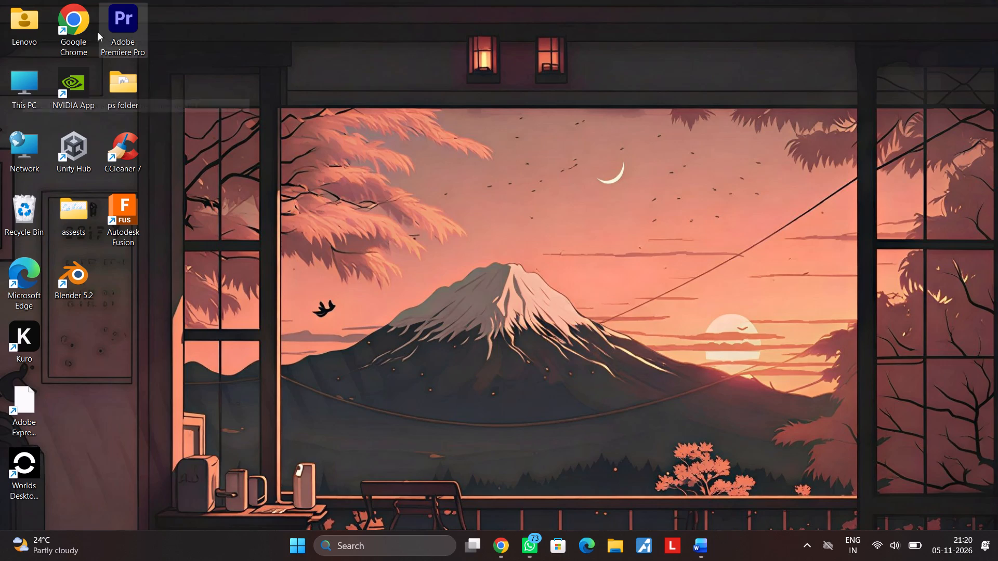
# Switch to Chrome and bring up the Manipal Unit 2 home assignment document in Canva.
pyautogui.click(471, 491)
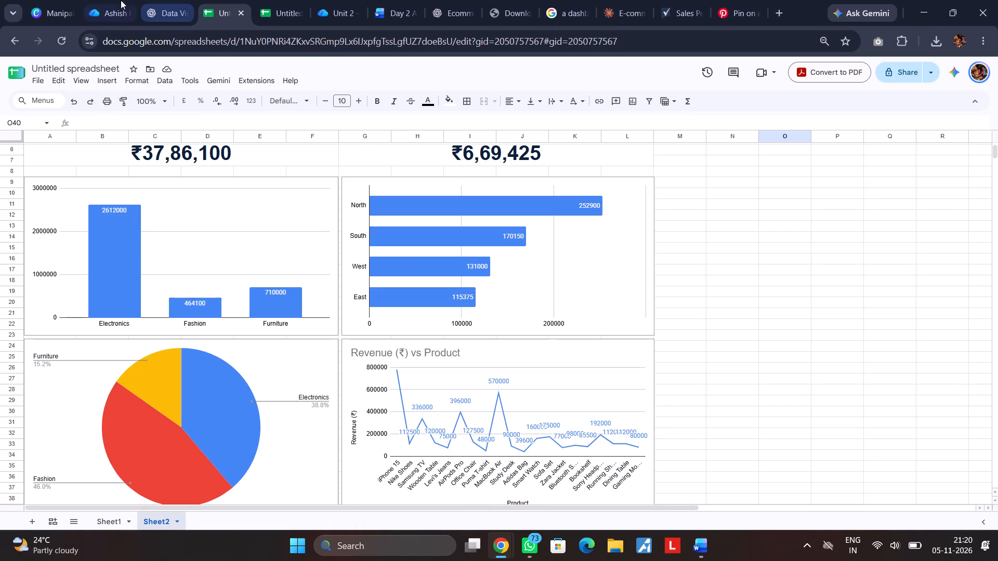
pyautogui.click(45, 1)
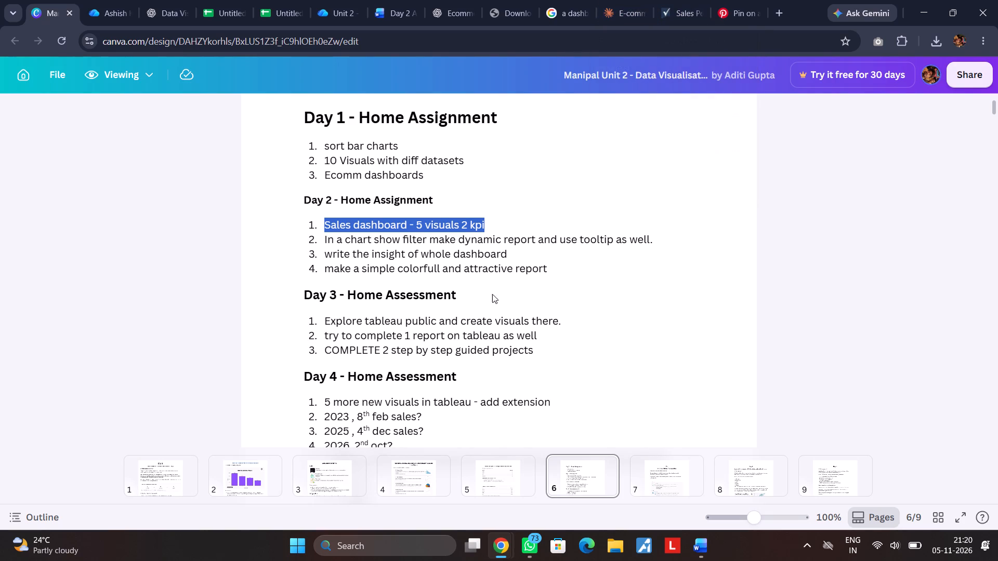
# Close the open Pinterest page.
pyautogui.click(746, 18)
pyautogui.click(754, 12)
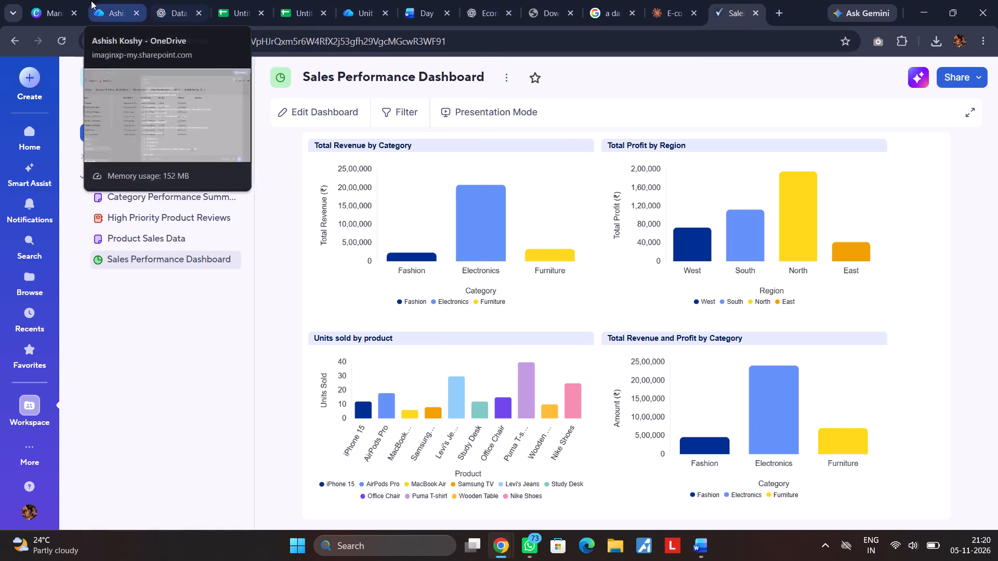
# Return to the Canva assignment document and highlight the second Day 2 task, about chart filter, dynamic report and tooltip.
pyautogui.click(55, 1)
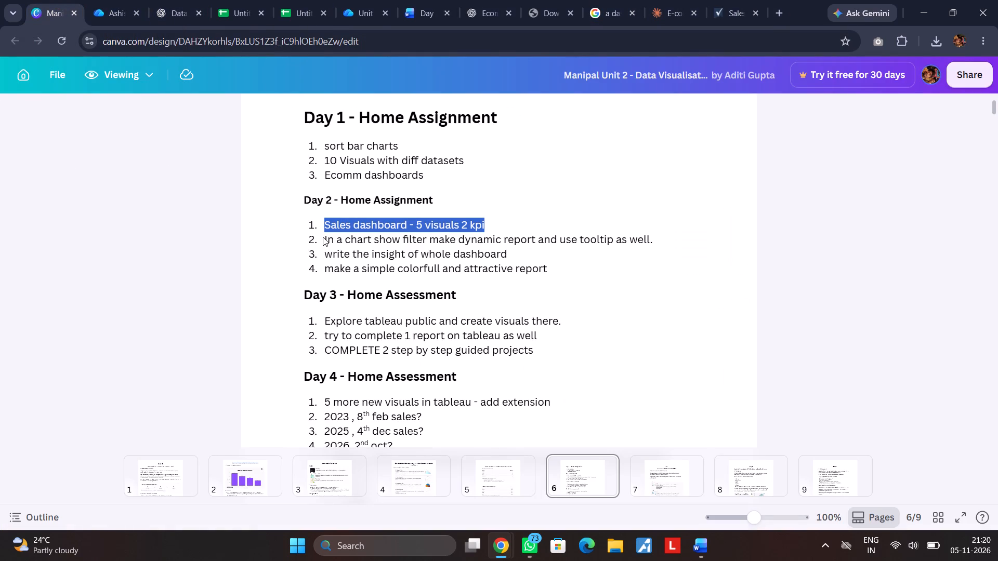
pyautogui.moveTo(320, 236); pyautogui.dragTo(655, 245)
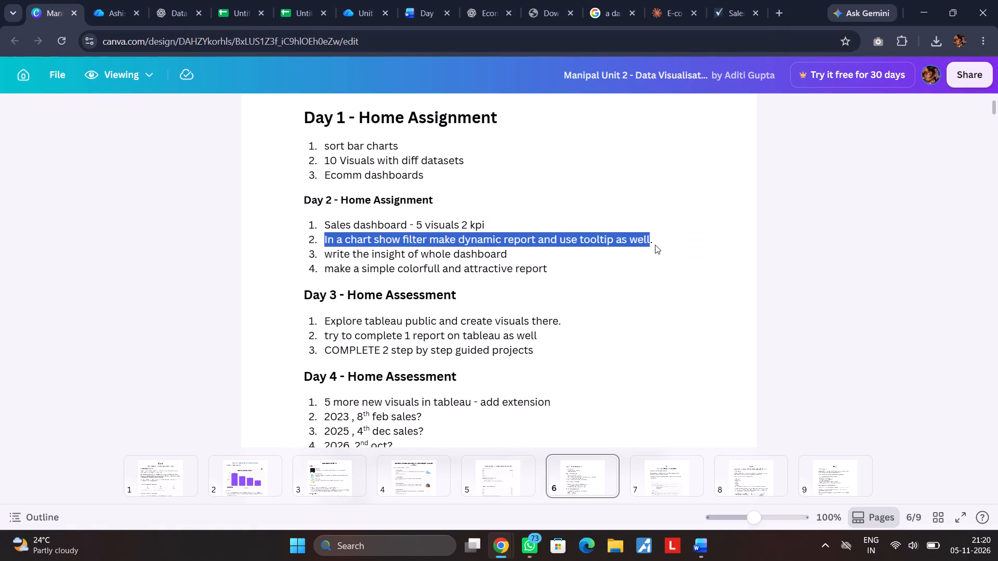
pyautogui.moveTo(655, 245); pyautogui.dragTo(658, 245)
# Search Google in a new tab for "what is dynamic report in google sheet".
pyautogui.click(771, 11)
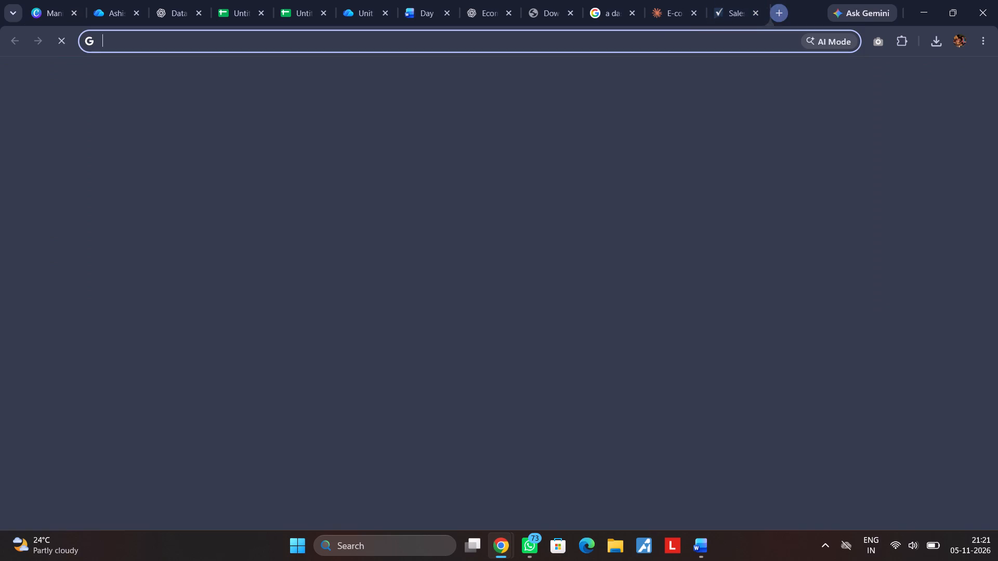
pyautogui.click(606, 44)
pyautogui.write('what is dynamic report')
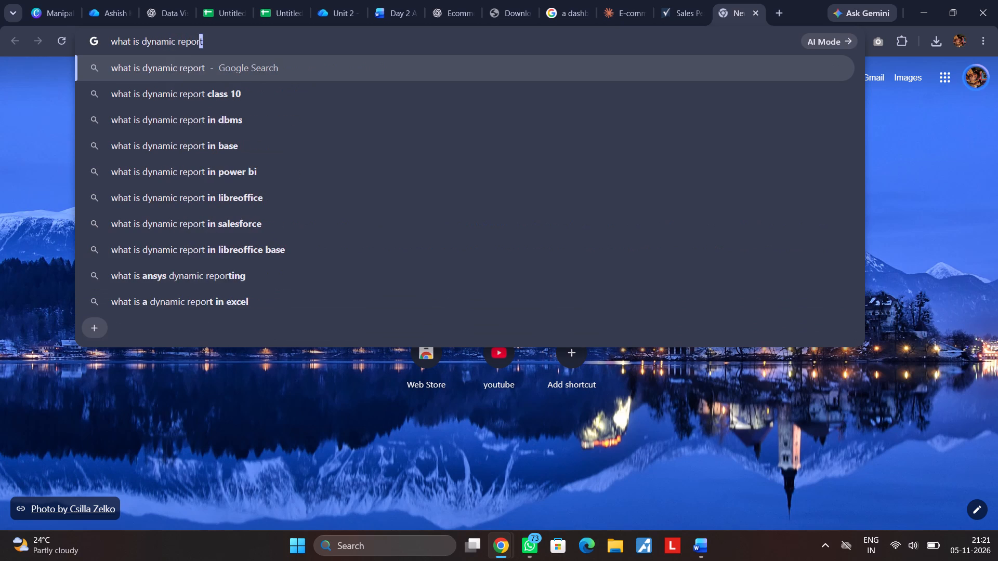
pyautogui.press('space')
pyautogui.write('in google sheet')
pyautogui.press('Return')
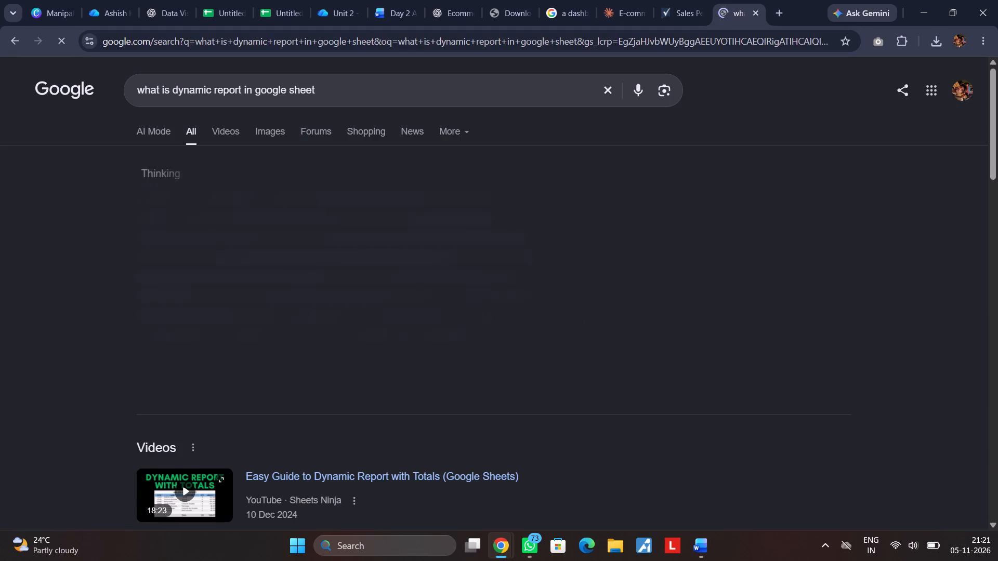
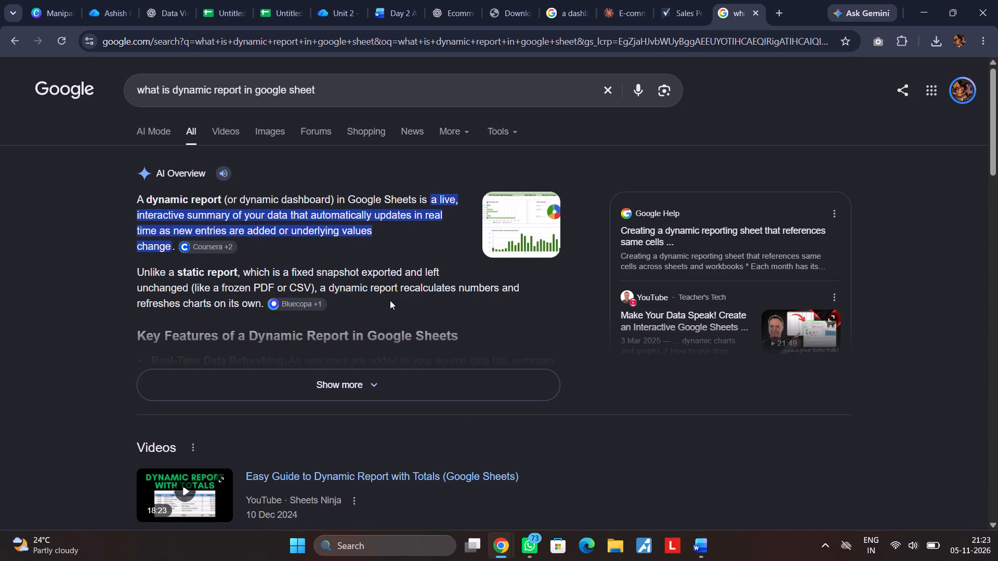
# Open YouTube in a new tab.
pyautogui.click(782, 8)
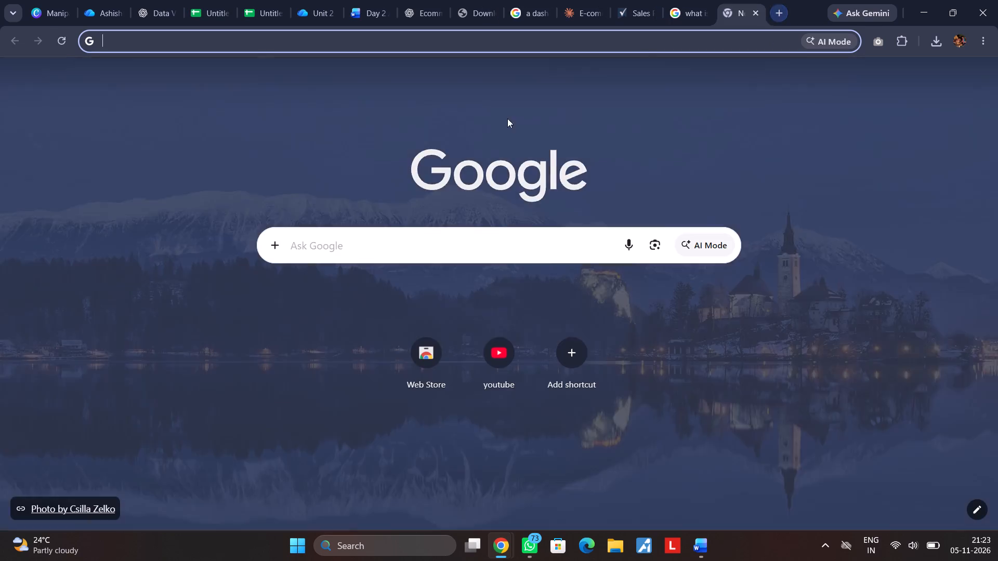
pyautogui.click(447, 239)
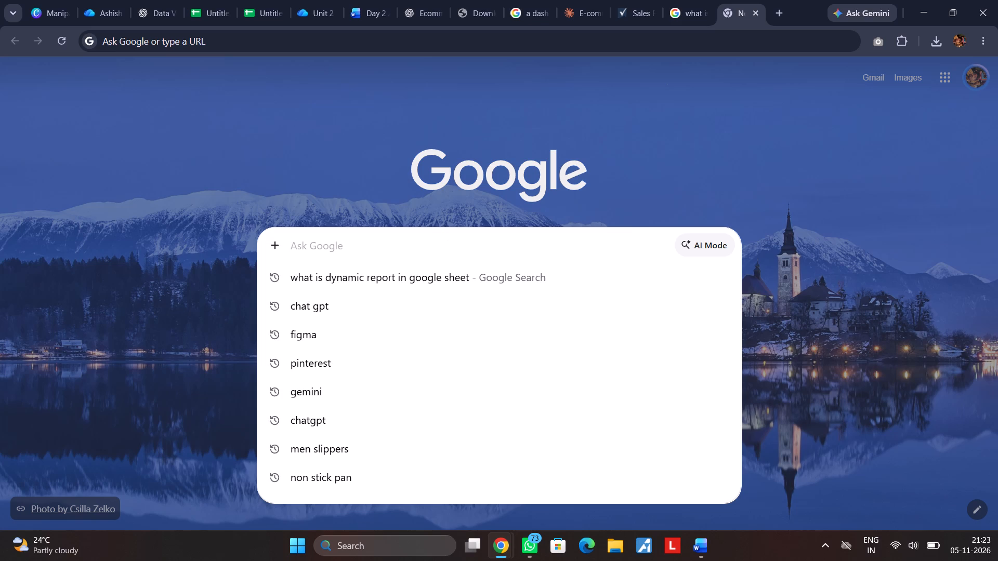
pyautogui.click(680, 173)
pyautogui.click(495, 367)
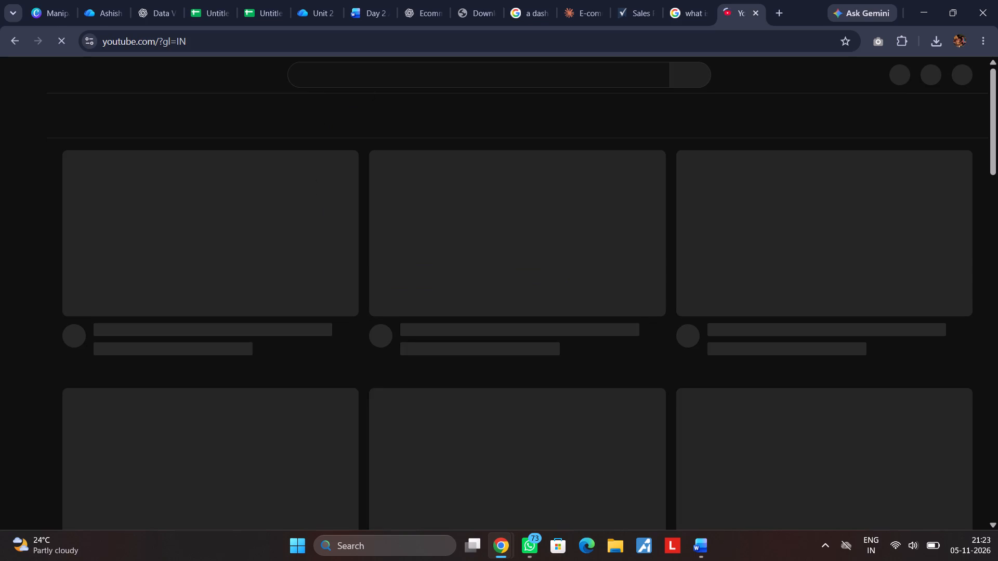
# Search YouTube for "how to make a dynamic dashboard in google sheet" and look through the video results.
pyautogui.click(451, 70)
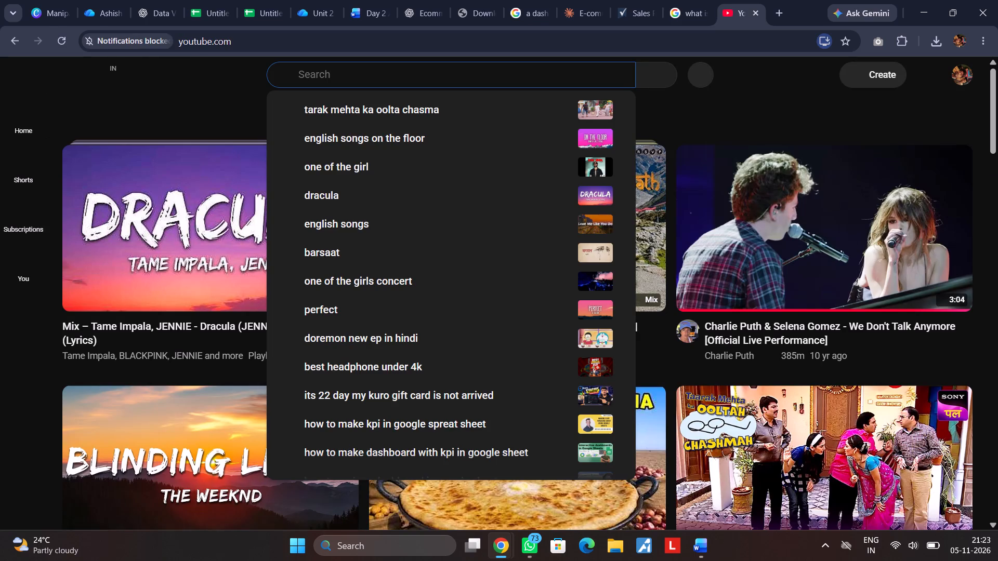
pyautogui.write('how to make aa')
pyautogui.press('space')
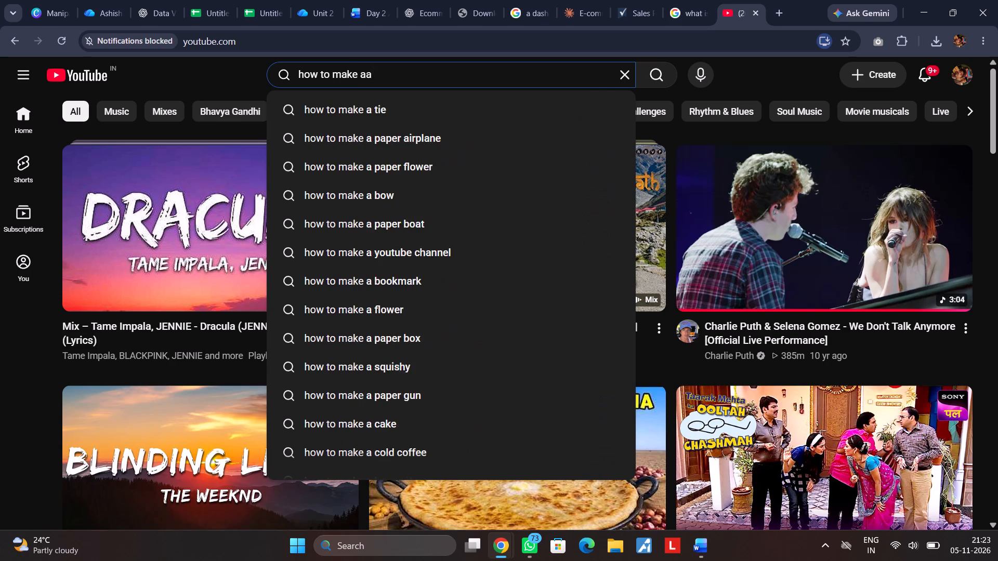
pyautogui.press('BackSpace')
pyautogui.press('BackSpace')
pyautogui.press('space')
pyautogui.write('dyan')
pyautogui.press('BackSpace')
pyautogui.press('BackSpace')
pyautogui.write('namic report')
pyautogui.press('space')
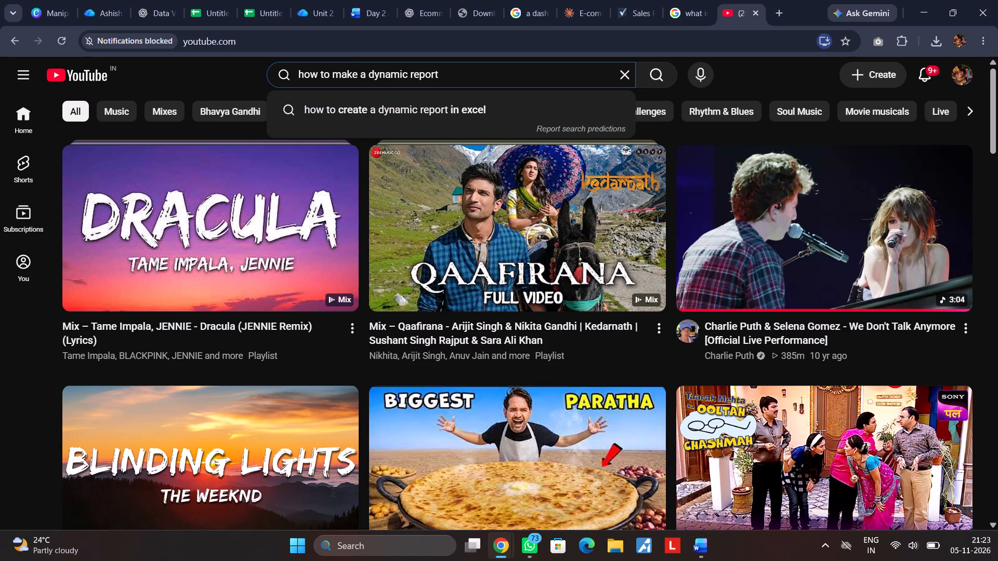
pyautogui.write('in')
pyautogui.press('space')
pyautogui.press('BackSpace')
pyautogui.press('BackSpace')
pyautogui.press('BackSpace')
pyautogui.press('BackSpace')
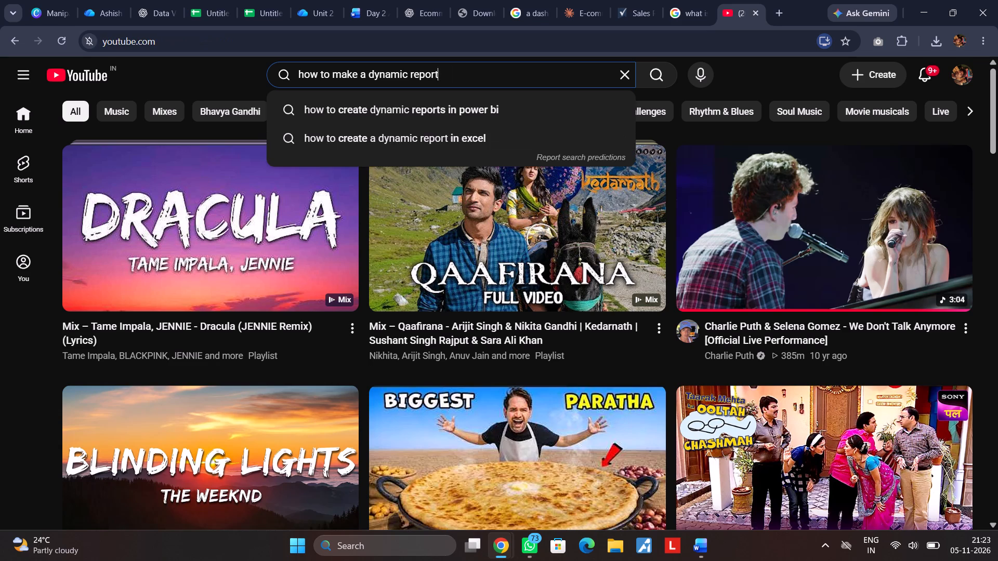
pyautogui.press('BackSpace')
pyautogui.press('BackSpace')
pyautogui.press('BackSpace')
pyautogui.press('BackSpace')
pyautogui.press('BackSpace')
pyautogui.press('BackSpace')
pyautogui.write('dash')
pyautogui.write('board in')
pyautogui.press('space')
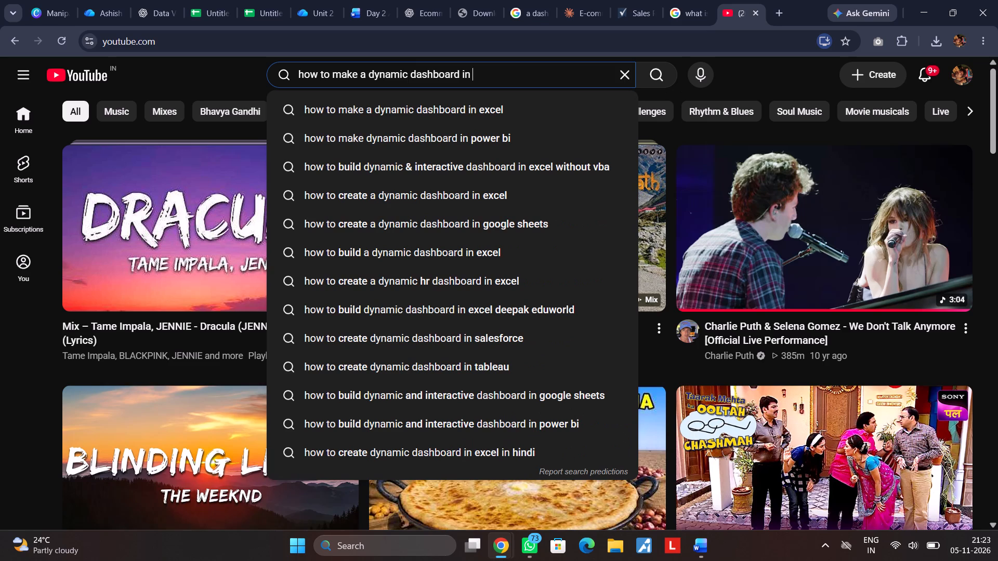
pyautogui.write('goolg')
pyautogui.press('space')
pyautogui.press('BackSpace')
pyautogui.write('e sheet')
pyautogui.press('Return')
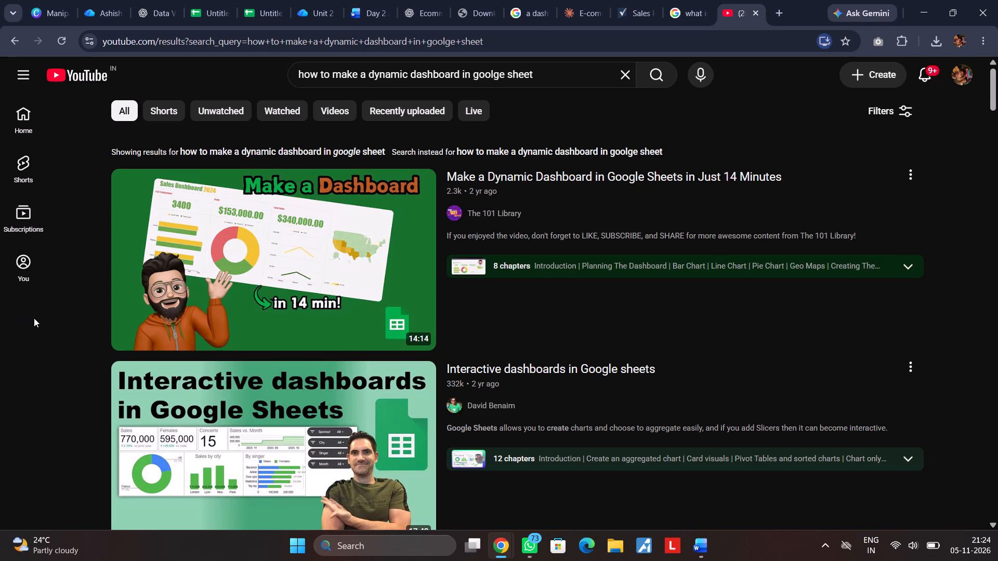
pyautogui.scroll(-3, 45, 322)
pyautogui.scroll(1, 45, 319)
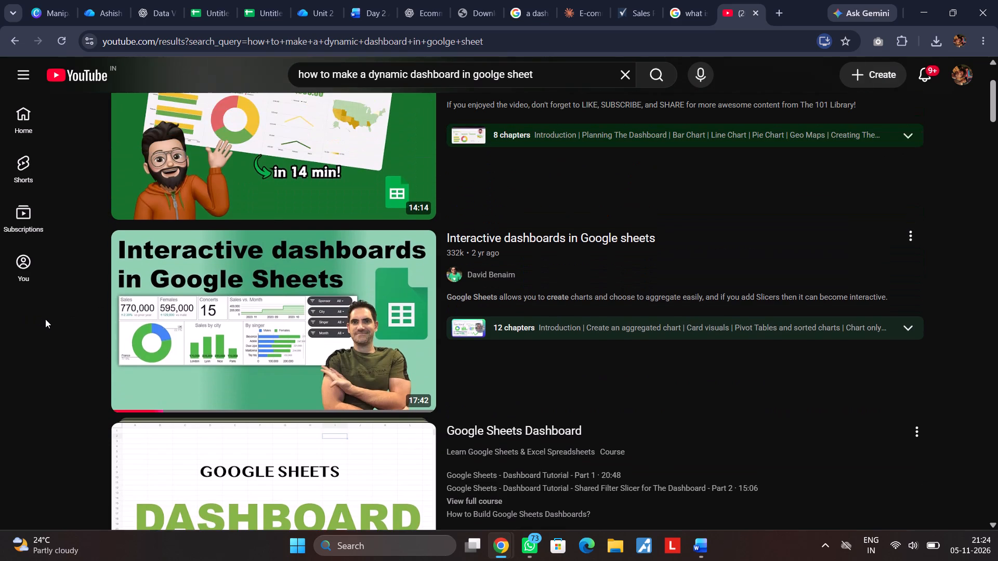
pyautogui.scroll(1, 45, 319)
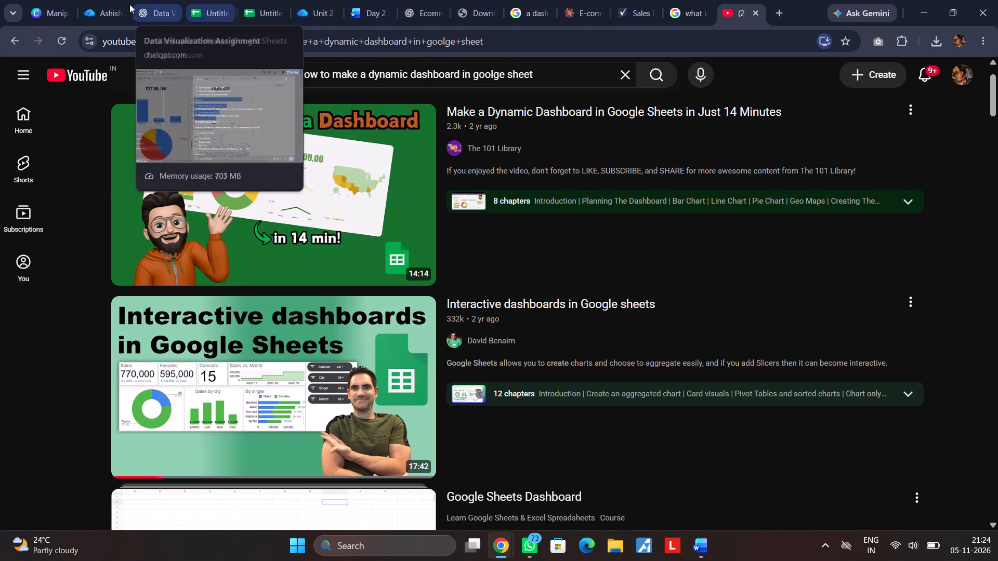
# Switch to the sales dashboard spreadsheet and review the KPIs, charts and Key Insights table on Sheet2.
pyautogui.click(203, 7)
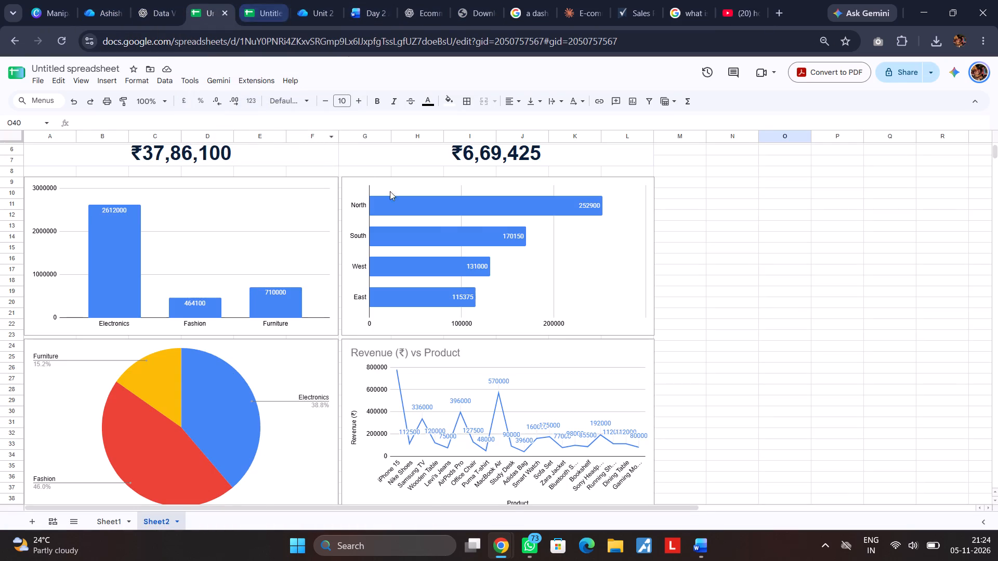
pyautogui.scroll(4, 682, 290)
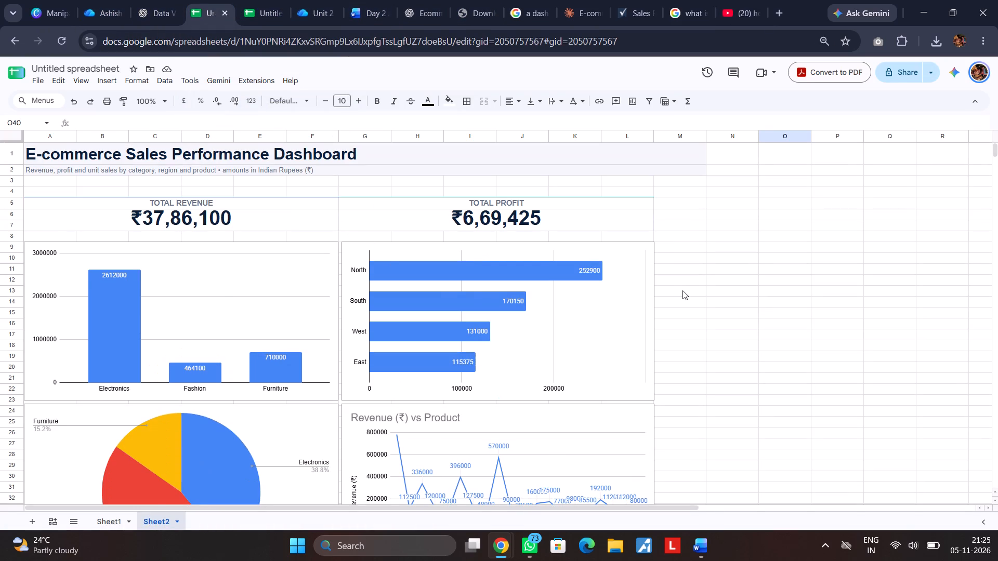
pyautogui.scroll(-4, 683, 289)
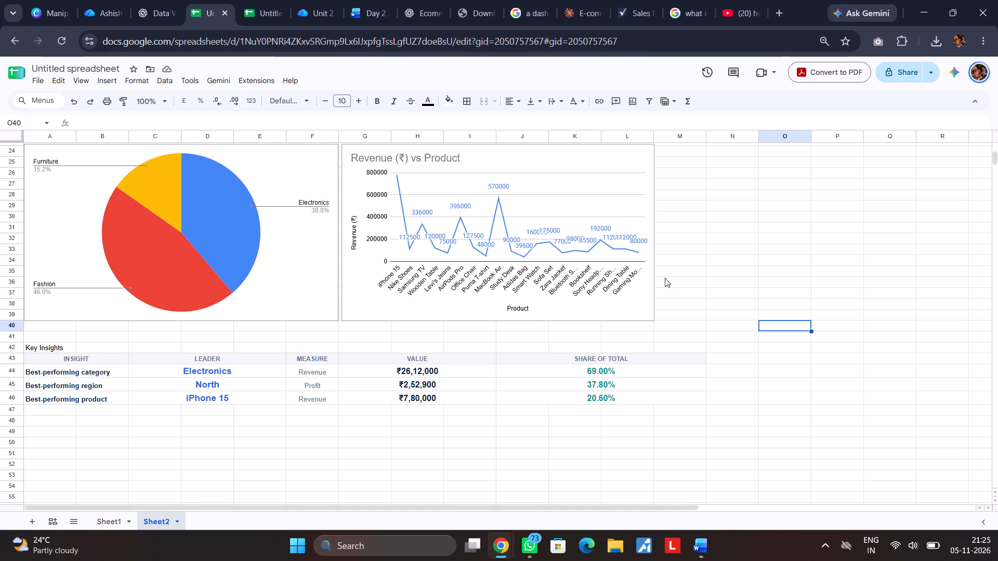
pyautogui.scroll(3, 665, 278)
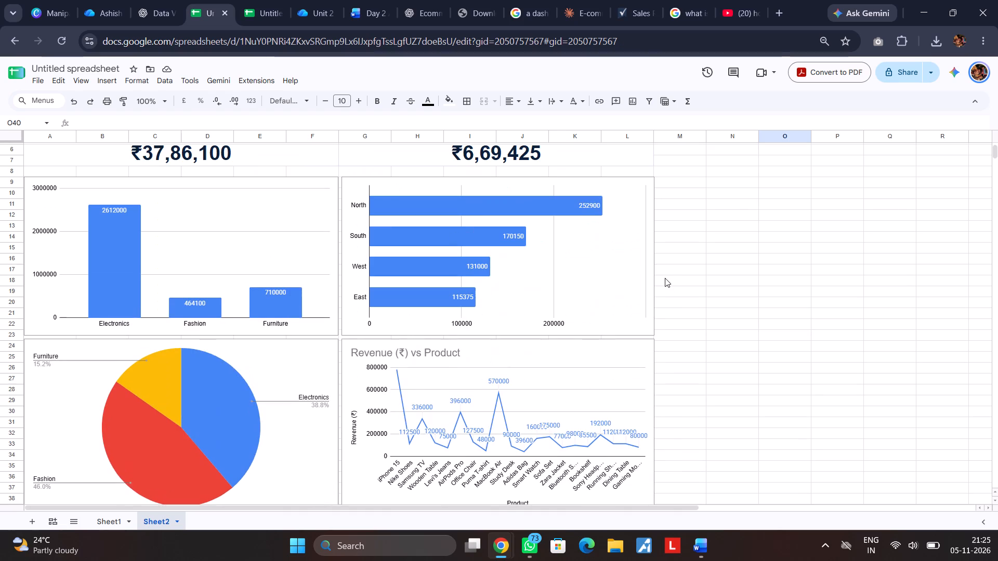
pyautogui.scroll(1, 665, 278)
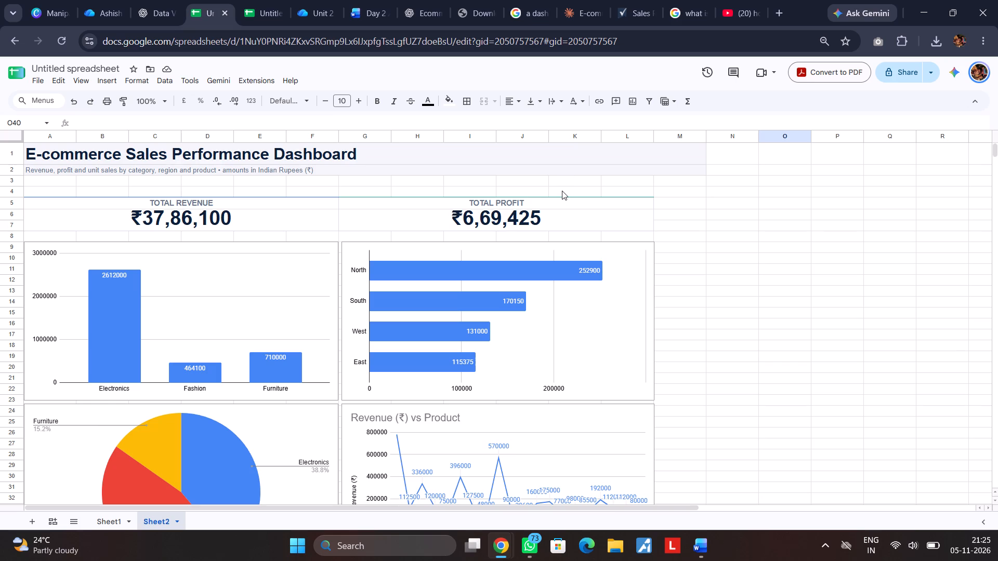
pyautogui.scroll(-2, 570, 198)
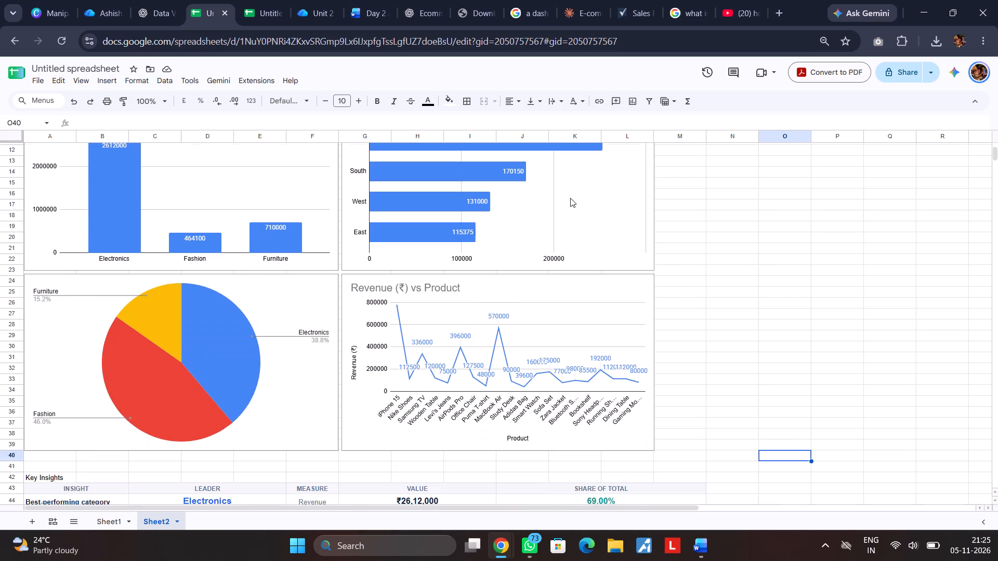
pyautogui.scroll(-2, 570, 198)
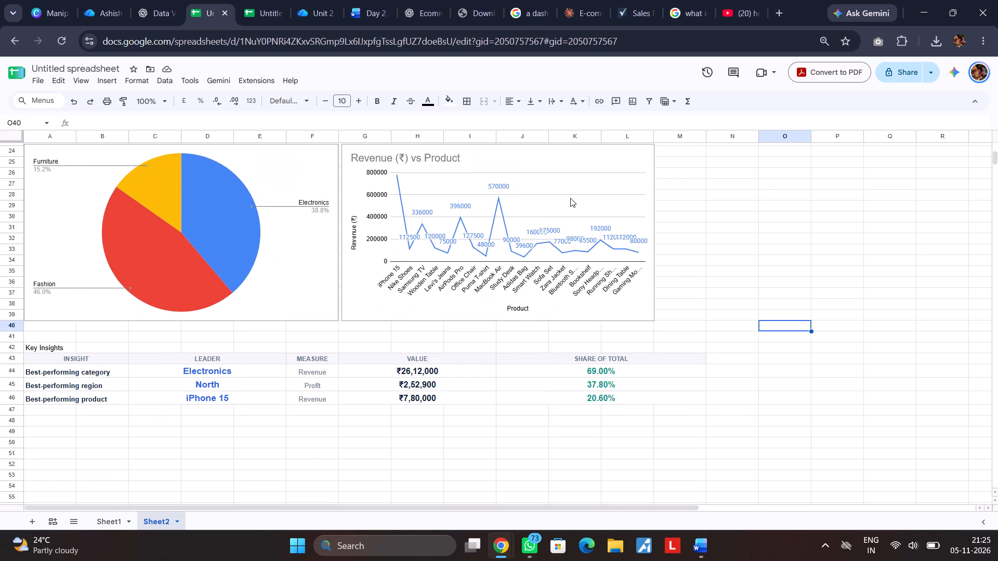
pyautogui.scroll(5, 570, 198)
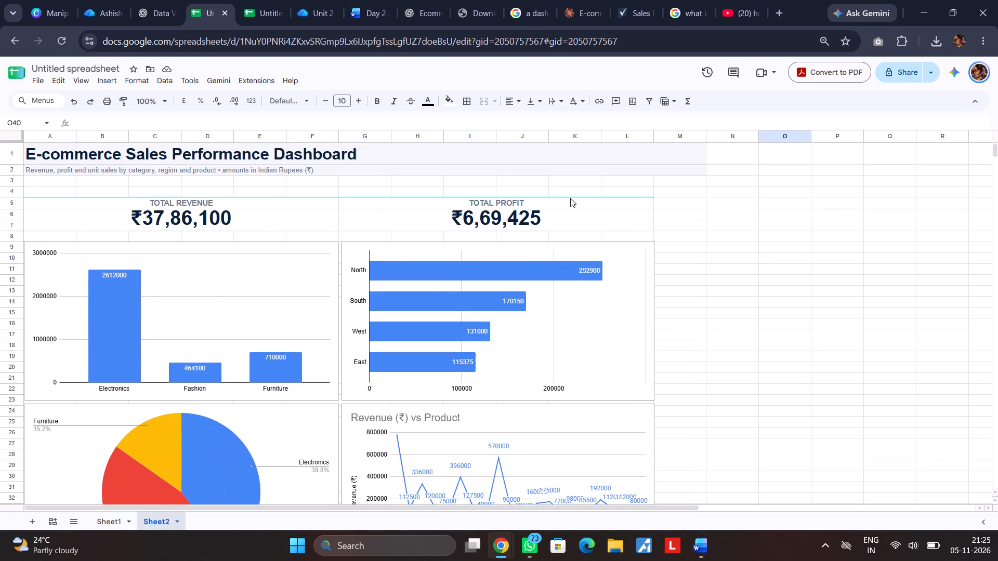
# Review the product sales data and source charts on Sheet1.
pyautogui.click(116, 517)
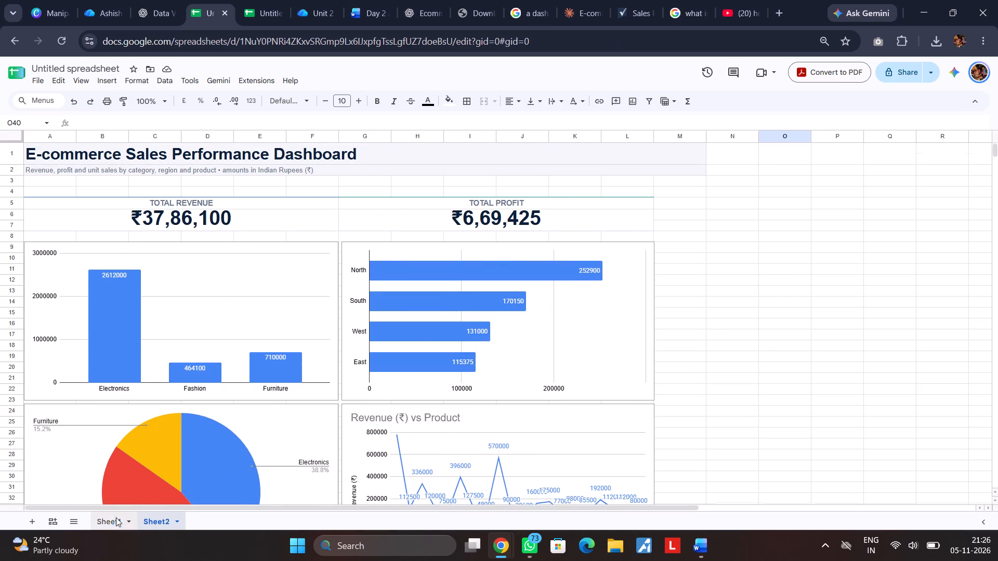
pyautogui.scroll(-3, 772, 324)
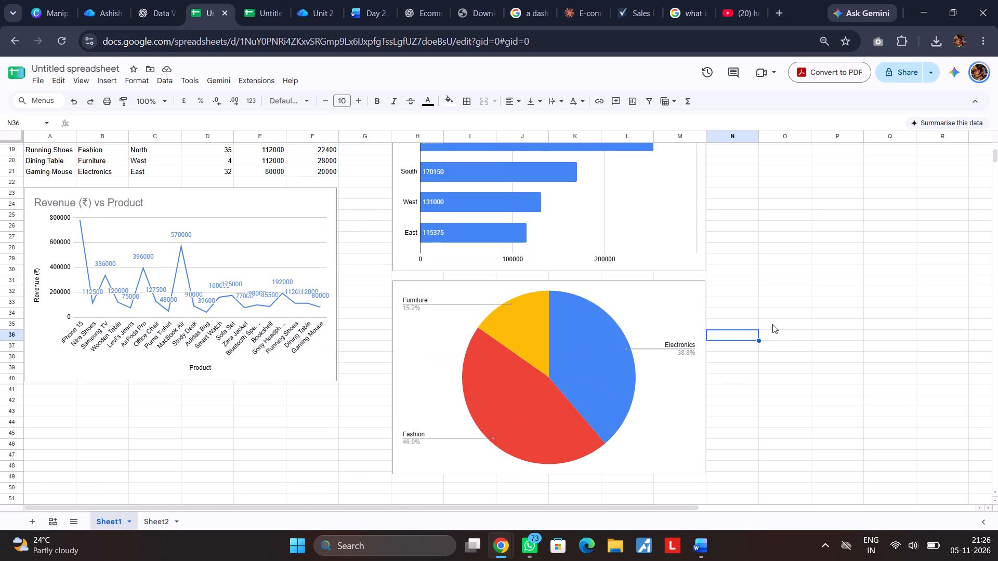
pyautogui.scroll(5, 754, 308)
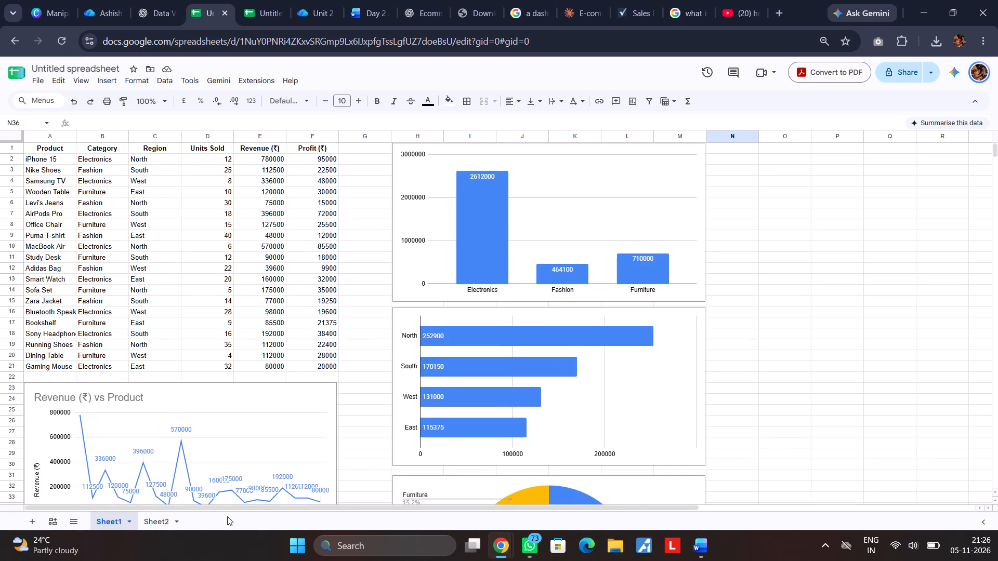
# Return to Sheet2 and re-examine the dashboard's subtitle, charts and Key Insights table.
pyautogui.click(161, 519)
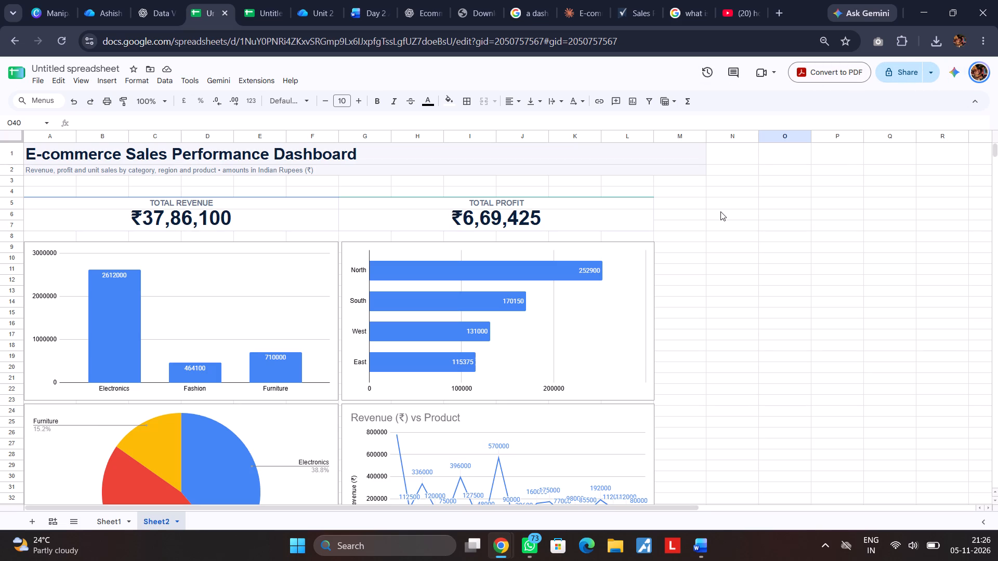
pyautogui.scroll(-5, 745, 282)
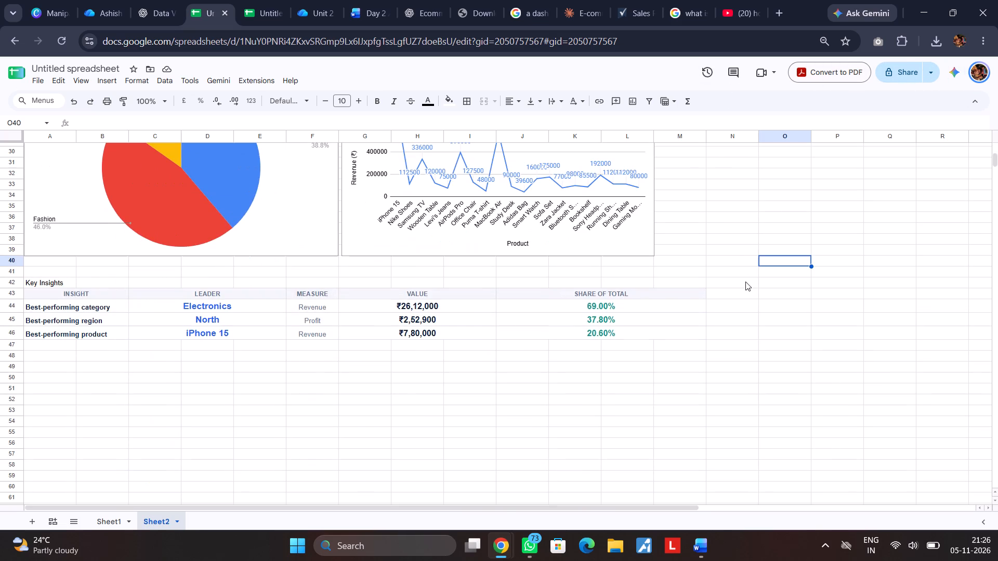
pyautogui.scroll(5, 745, 282)
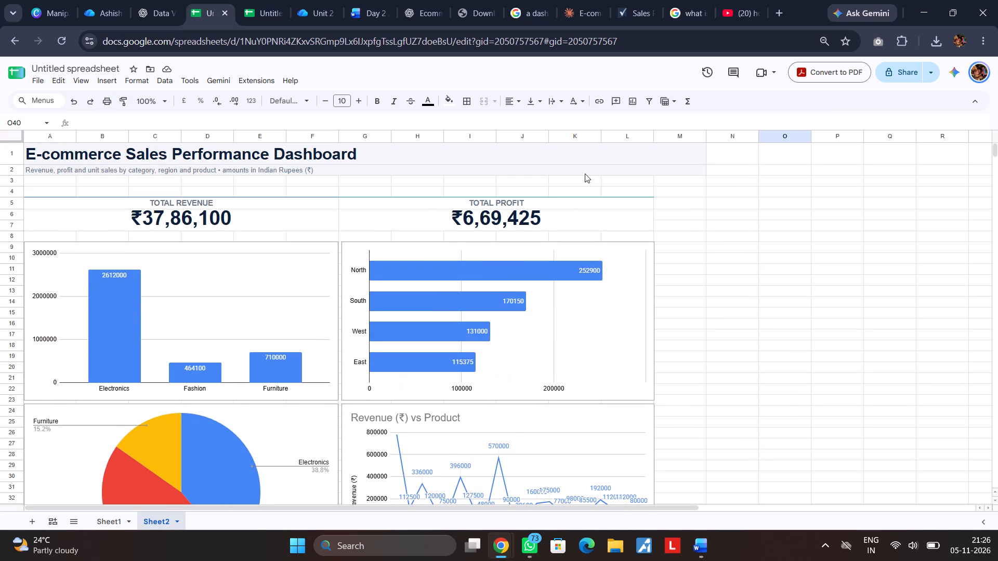
pyautogui.doubleClick(279, 172)
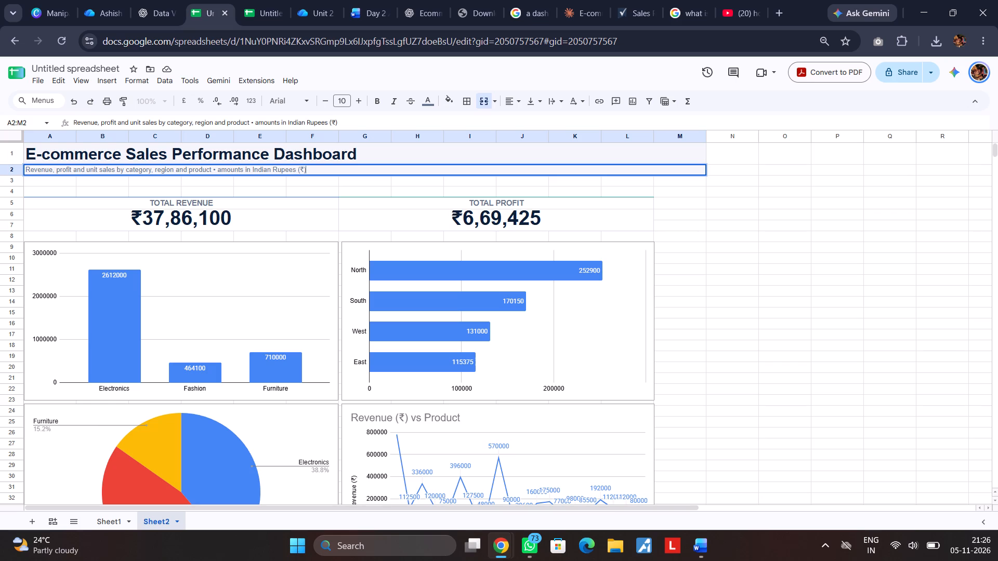
pyautogui.click(711, 253)
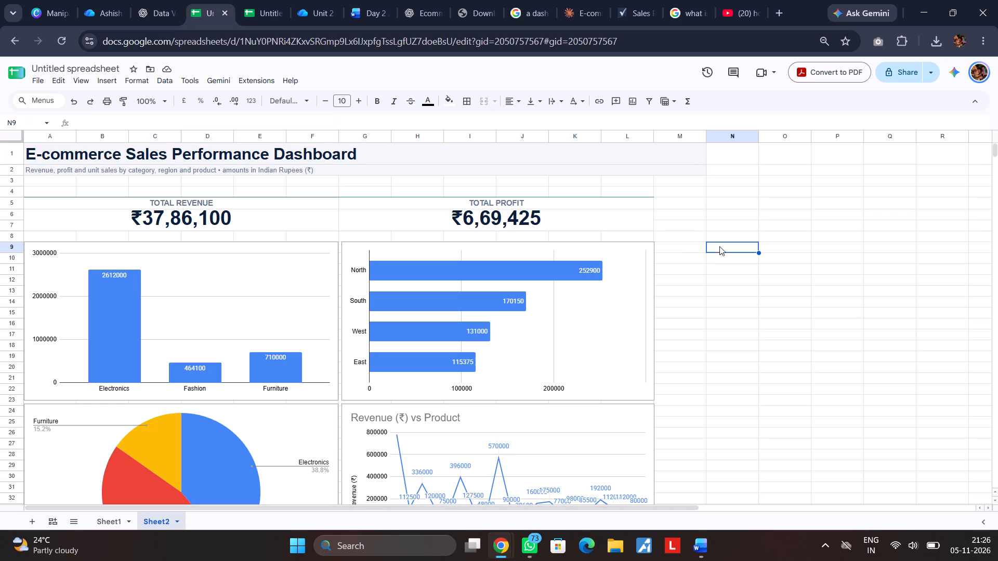
pyautogui.click(676, 248)
pyautogui.scroll(-4, 676, 267)
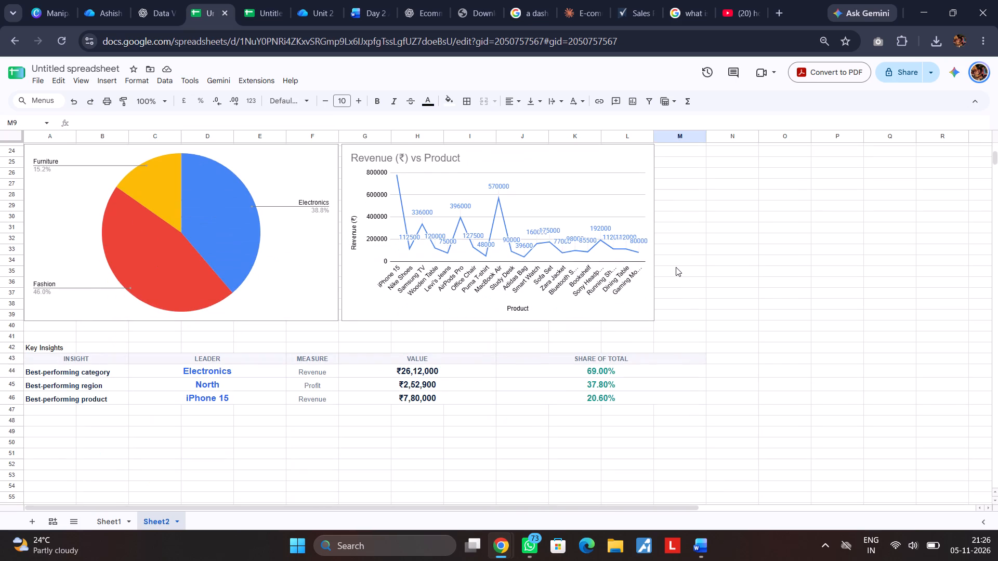
pyautogui.scroll(4, 676, 266)
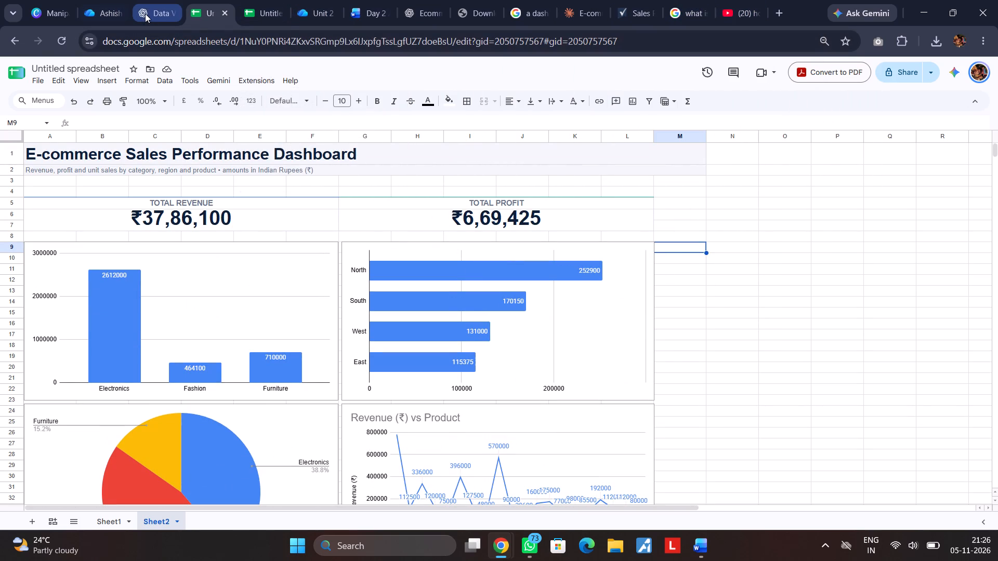
# Return to the Canva assignment document, reread the second Day 2 task and clear its text highlight.
pyautogui.click(56, 11)
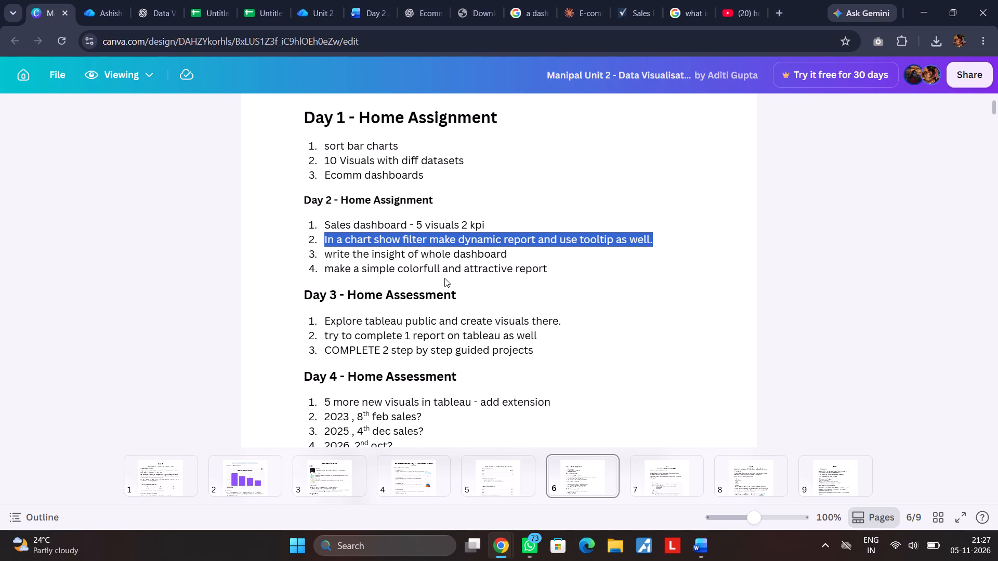
pyautogui.click(319, 236)
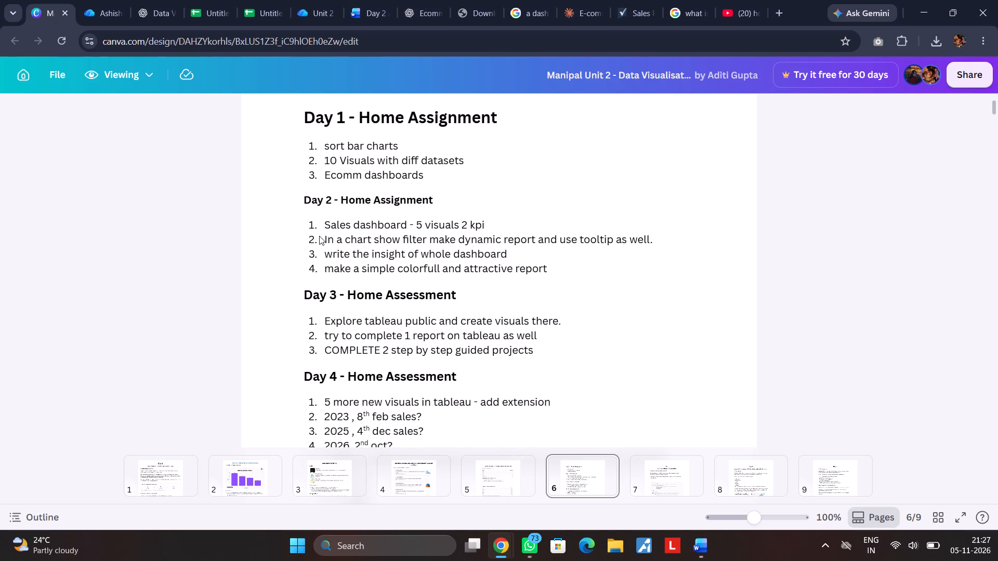
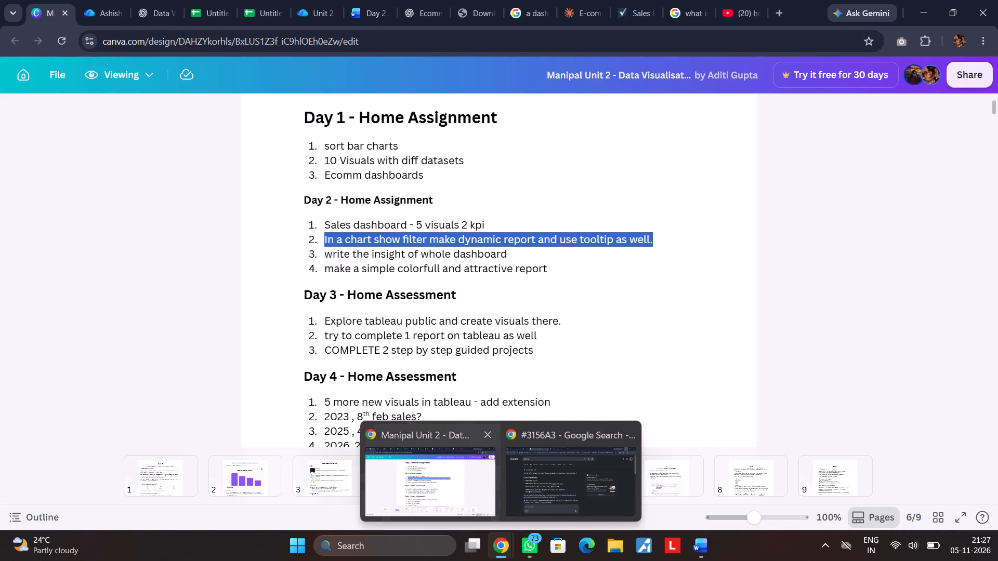
# Switch to the sales dashboard spreadsheet and inspect the Total Revenue KPI cell on Sheet2.
pyautogui.click(193, 1)
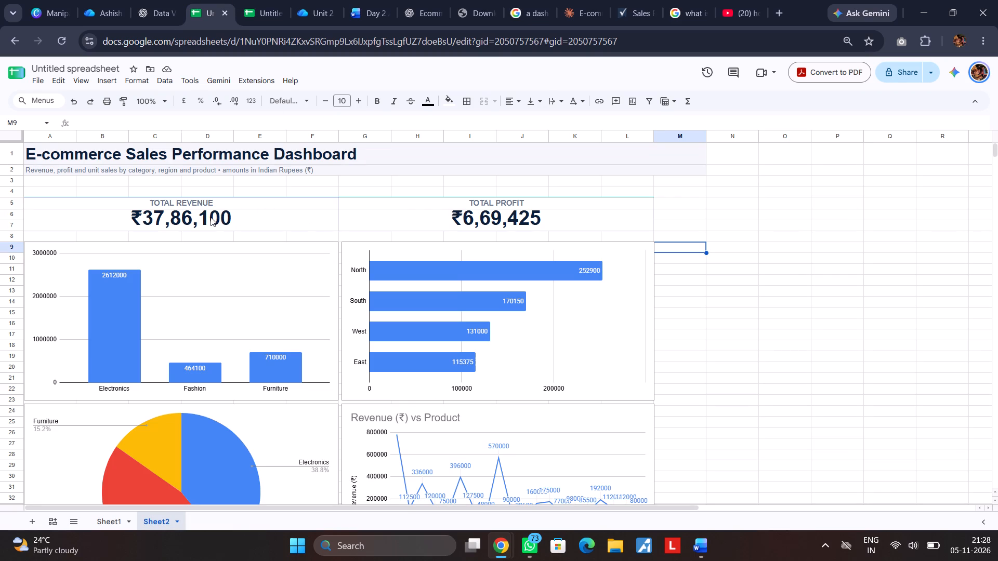
pyautogui.doubleClick(211, 217)
pyautogui.click(746, 254)
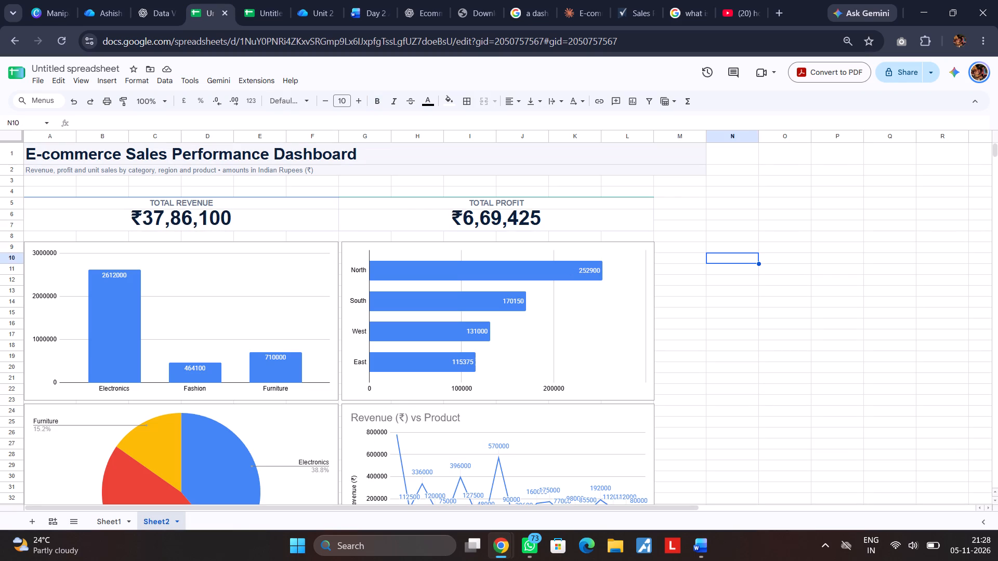
pyautogui.click(776, 312)
pyautogui.click(251, 217)
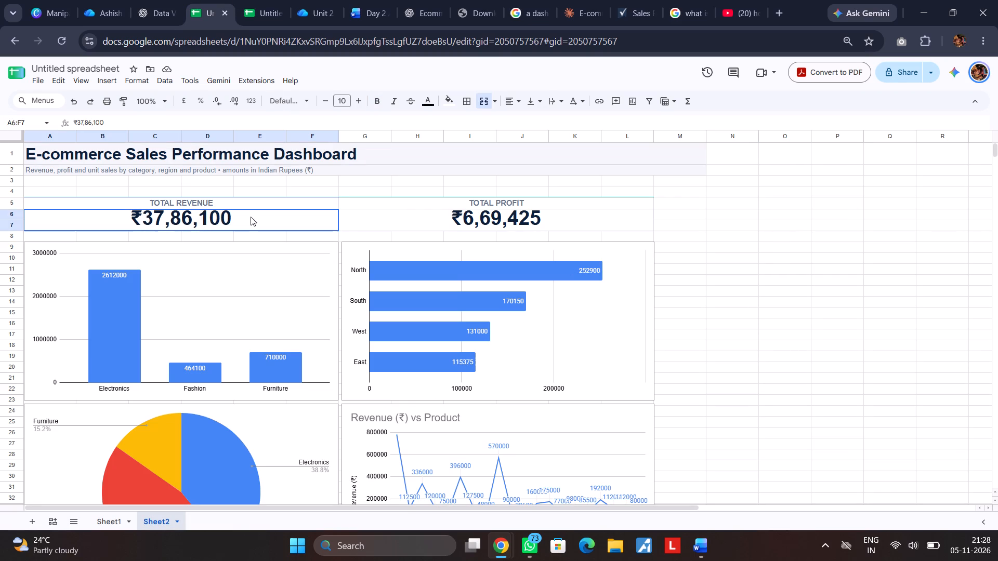
pyautogui.click(754, 252)
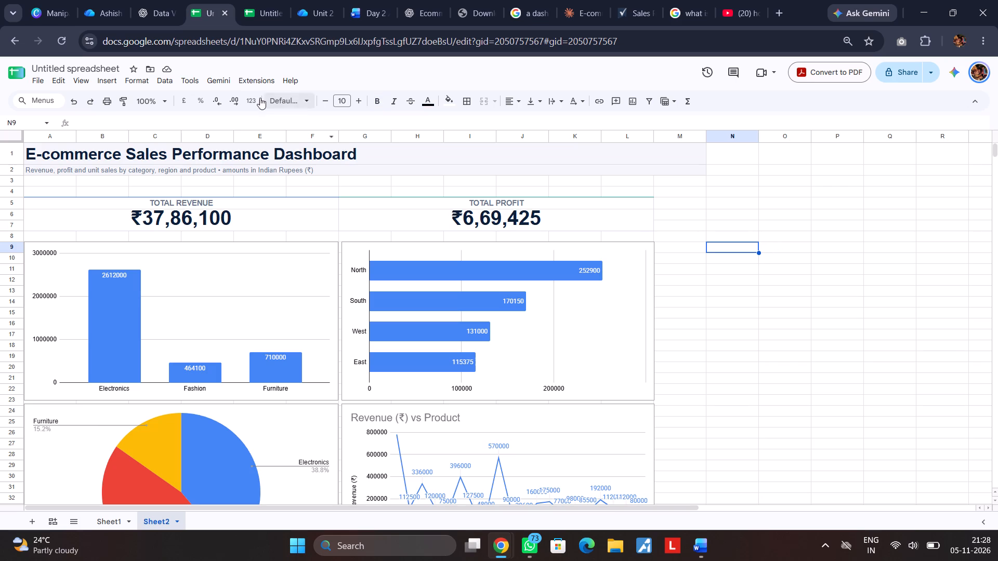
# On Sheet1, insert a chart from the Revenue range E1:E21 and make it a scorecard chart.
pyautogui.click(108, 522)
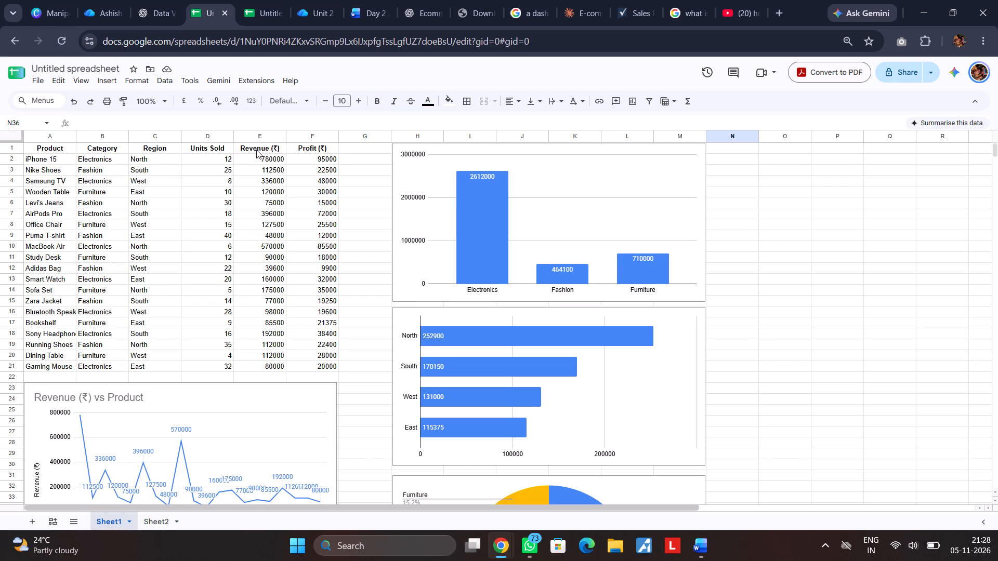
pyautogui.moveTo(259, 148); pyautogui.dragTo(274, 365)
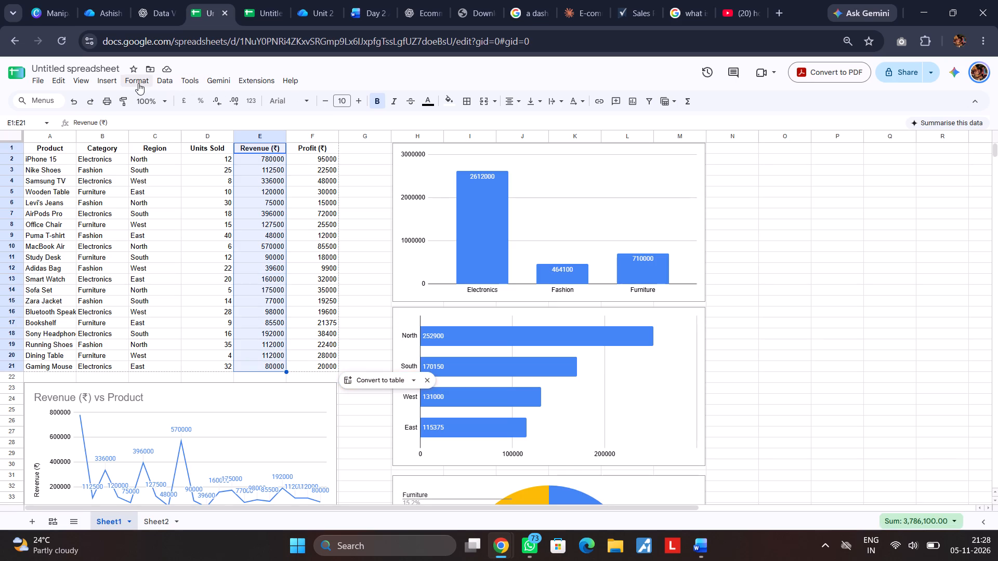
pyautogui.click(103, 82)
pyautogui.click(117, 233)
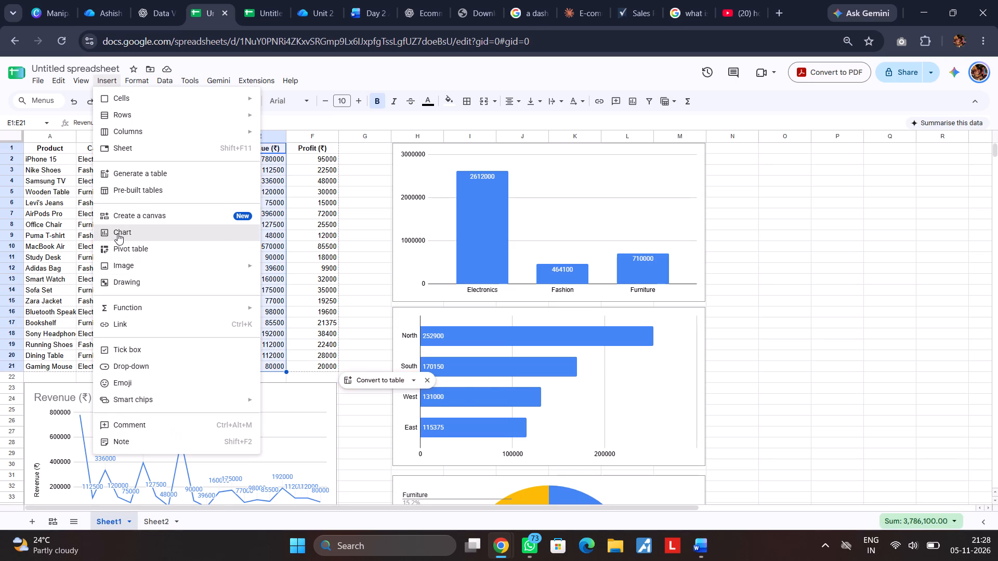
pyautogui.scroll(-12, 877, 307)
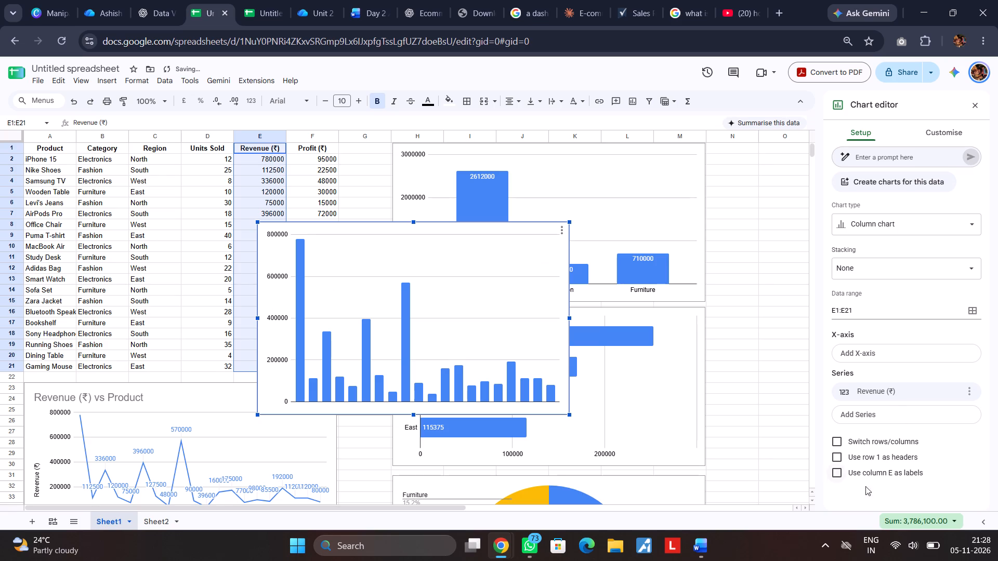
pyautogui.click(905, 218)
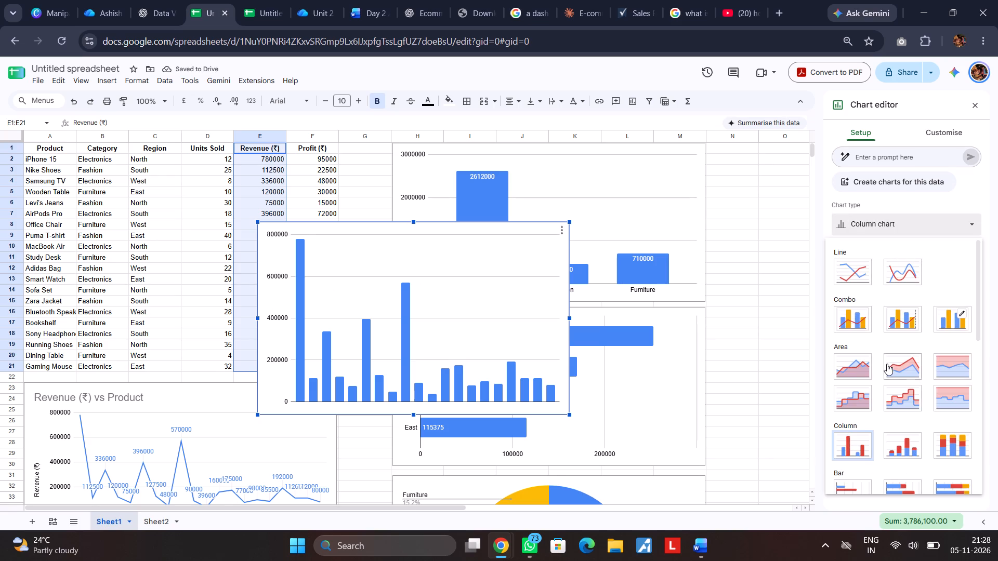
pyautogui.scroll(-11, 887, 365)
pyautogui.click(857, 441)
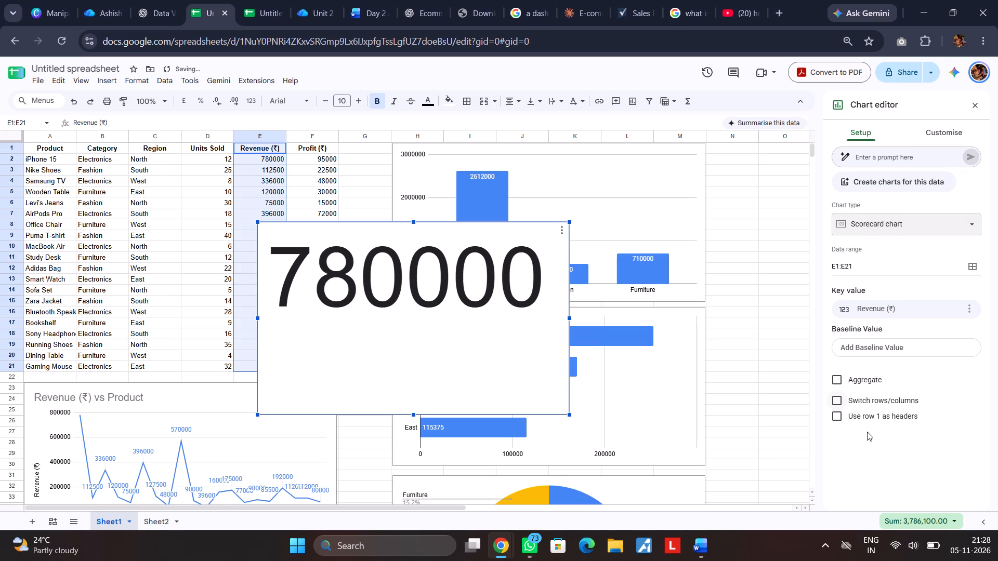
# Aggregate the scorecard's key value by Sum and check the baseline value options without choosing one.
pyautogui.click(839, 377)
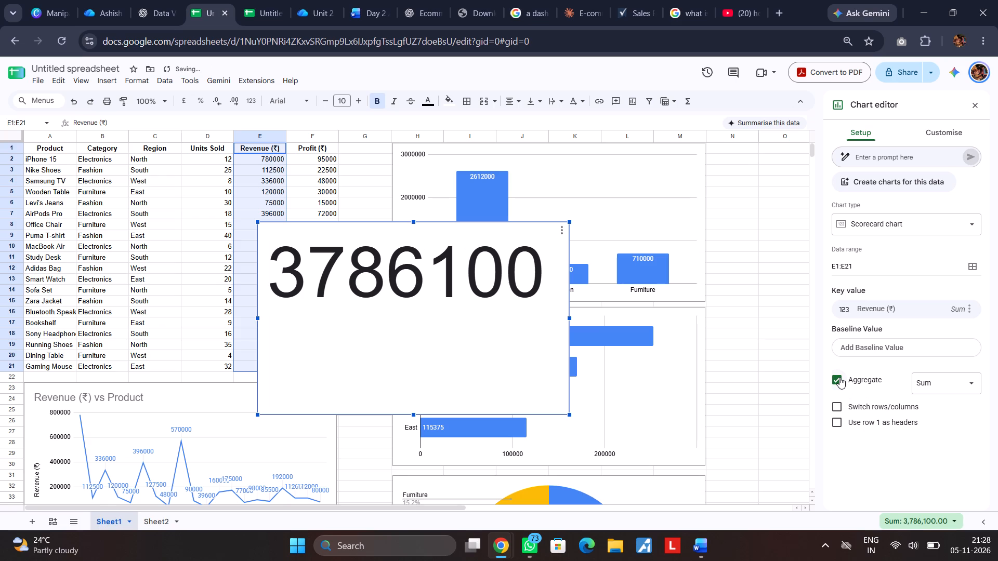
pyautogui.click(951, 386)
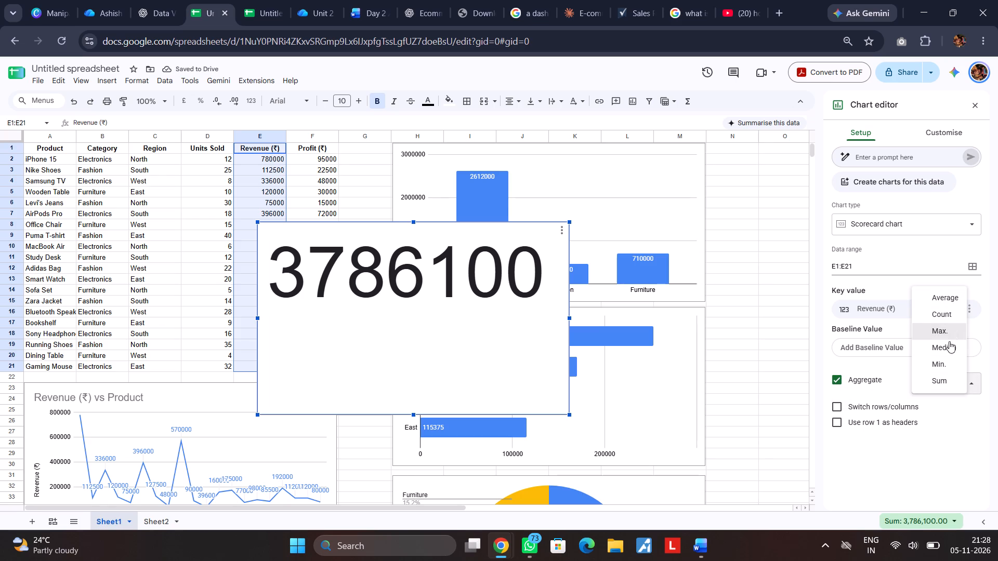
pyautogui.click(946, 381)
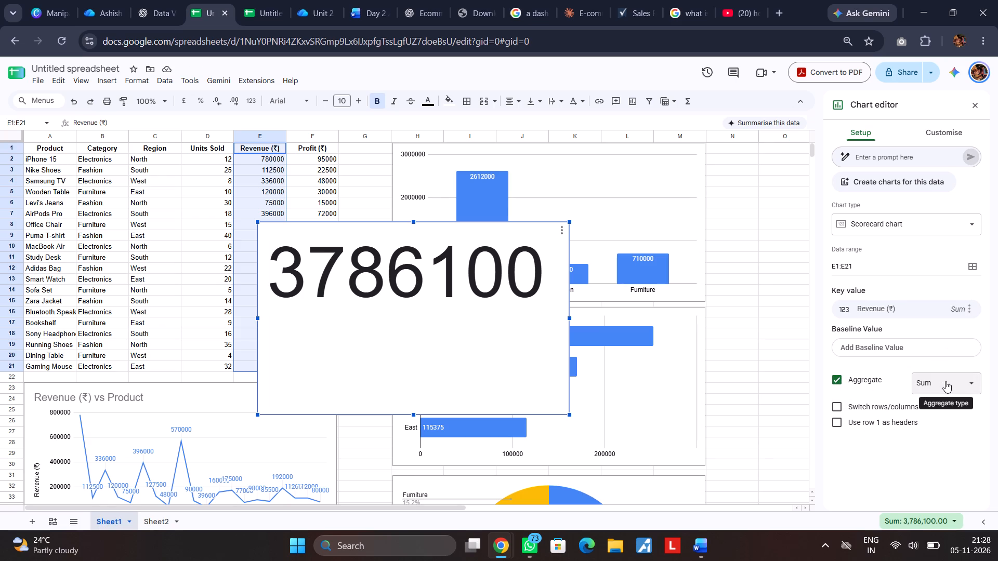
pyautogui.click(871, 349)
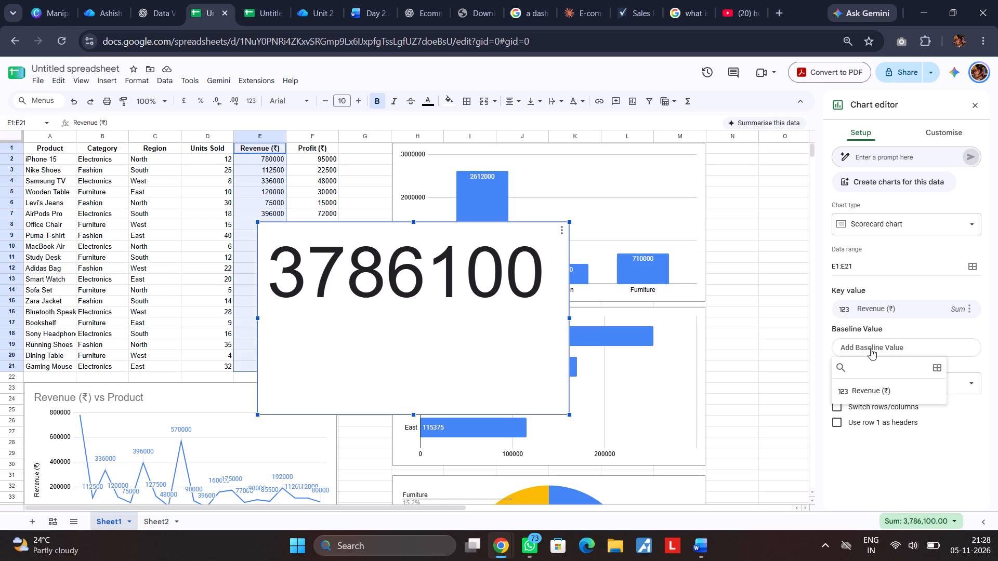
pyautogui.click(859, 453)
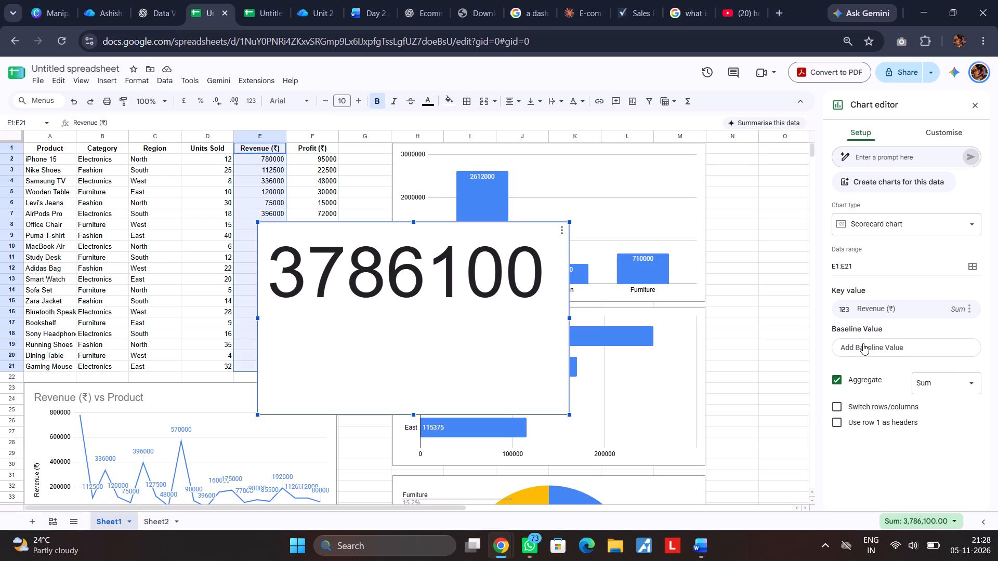
# Remove the bold formatting from the Revenue column cells E1:E21.
pyautogui.click(377, 98)
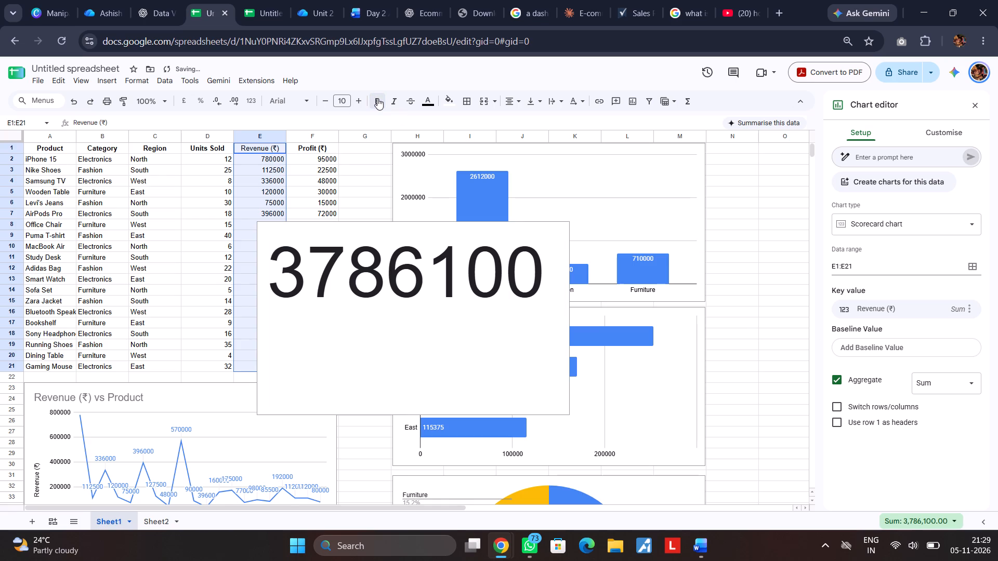
pyautogui.click(377, 100)
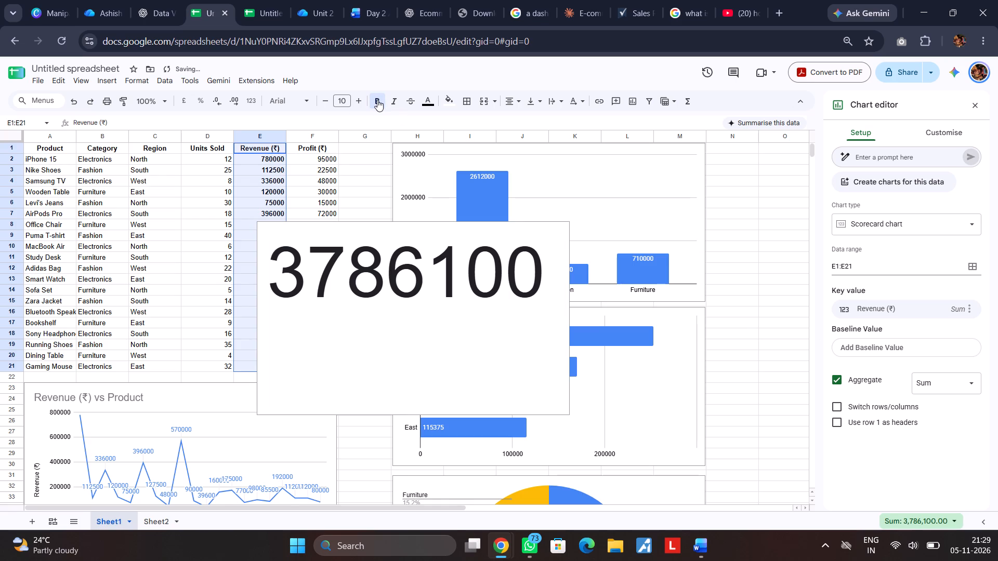
pyautogui.click(377, 100)
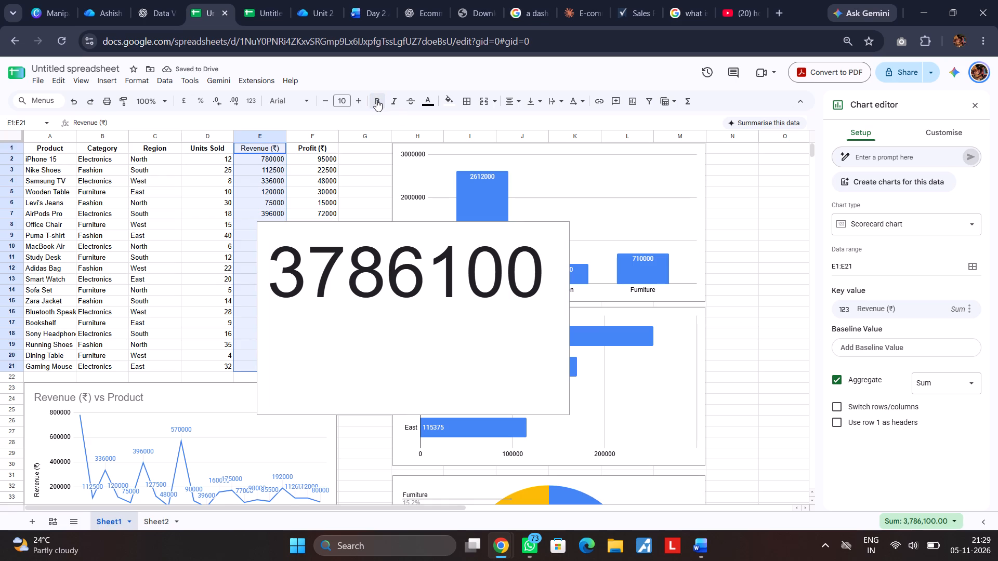
pyautogui.click(769, 226)
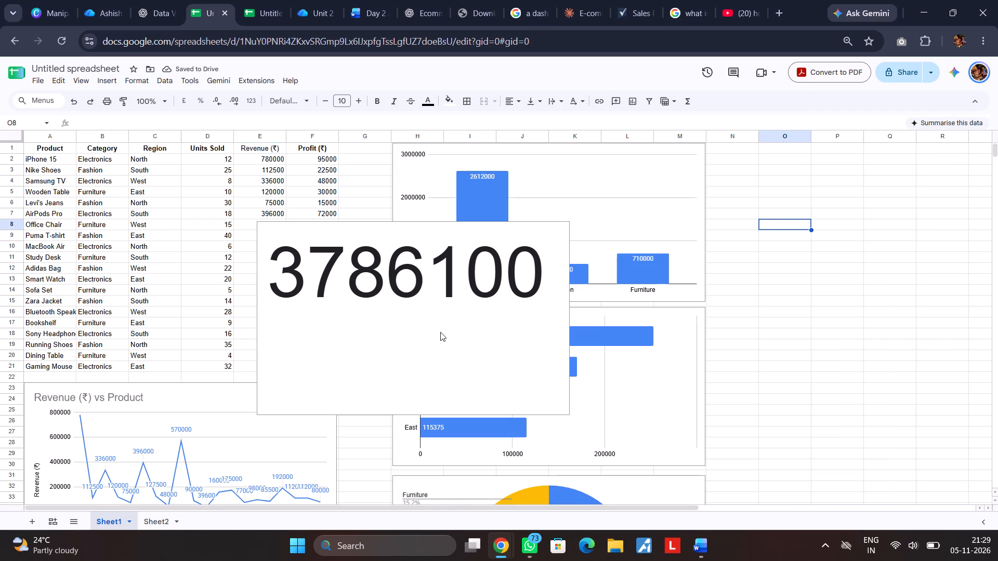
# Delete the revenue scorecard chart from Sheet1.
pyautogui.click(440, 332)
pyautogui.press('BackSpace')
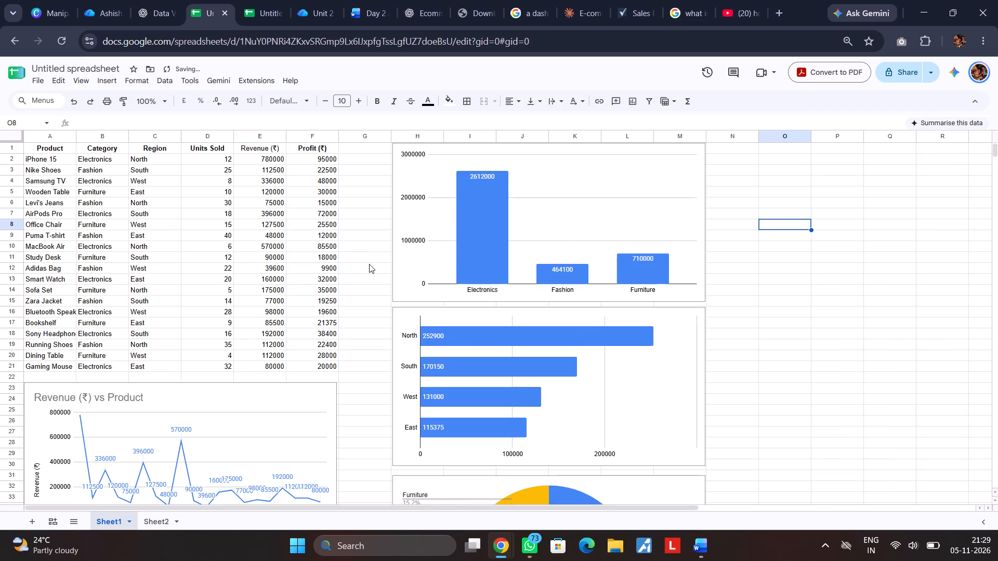
# Insert a chart from the revenue values E2:E21 on Sheet1 and make it a scorecard chart.
pyautogui.moveTo(256, 159); pyautogui.dragTo(277, 365)
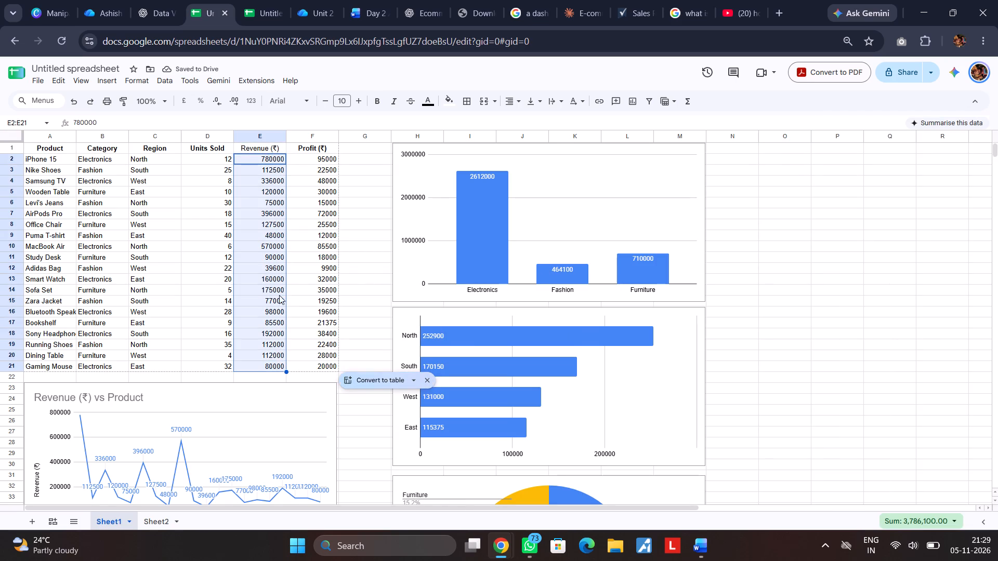
pyautogui.click(109, 83)
pyautogui.click(146, 229)
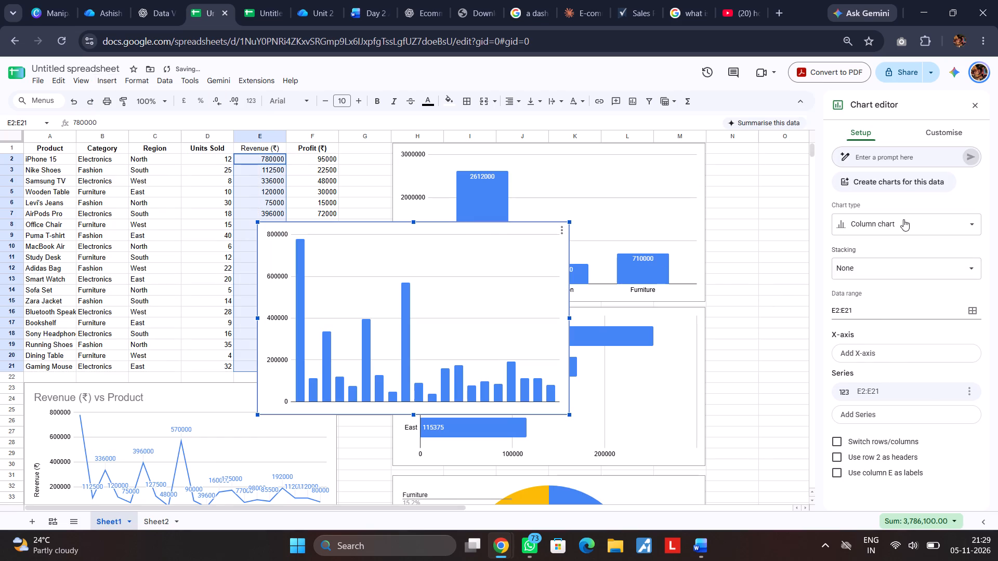
pyautogui.click(903, 218)
pyautogui.scroll(-13, 890, 327)
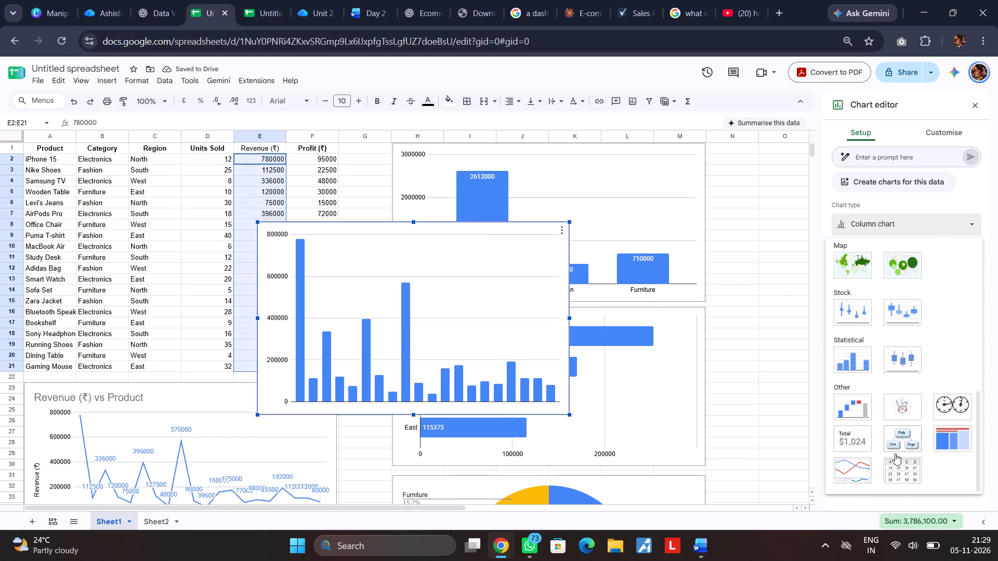
pyautogui.click(849, 444)
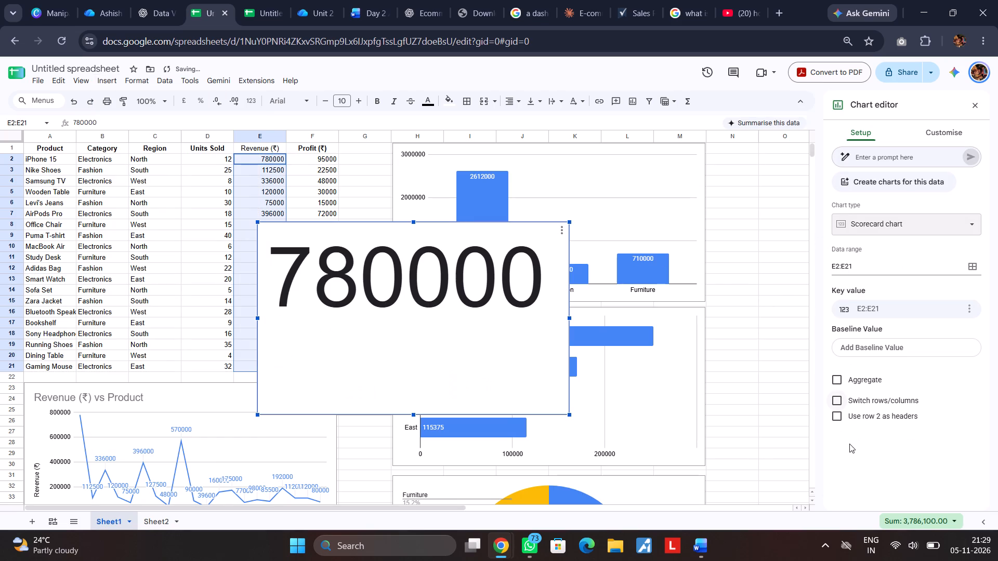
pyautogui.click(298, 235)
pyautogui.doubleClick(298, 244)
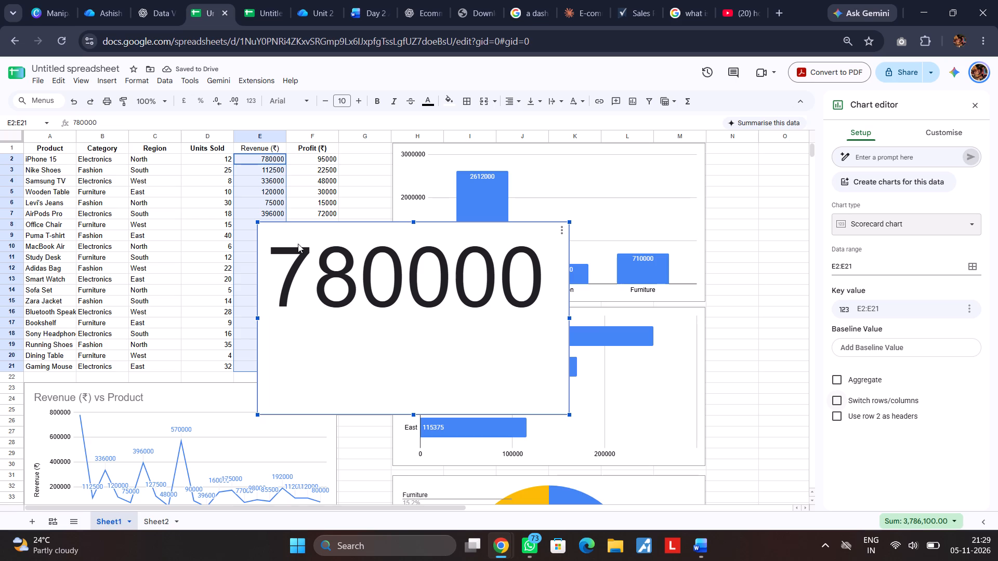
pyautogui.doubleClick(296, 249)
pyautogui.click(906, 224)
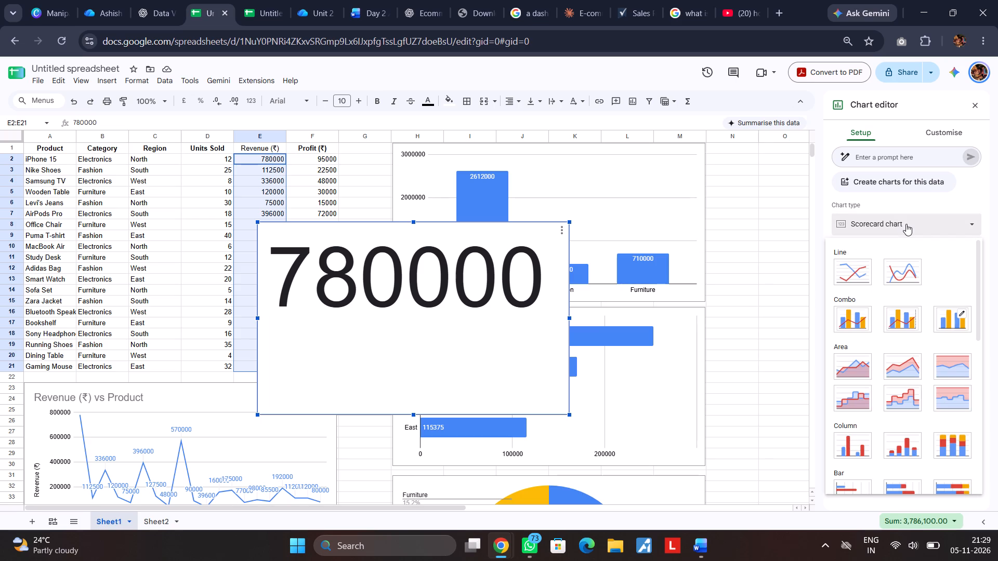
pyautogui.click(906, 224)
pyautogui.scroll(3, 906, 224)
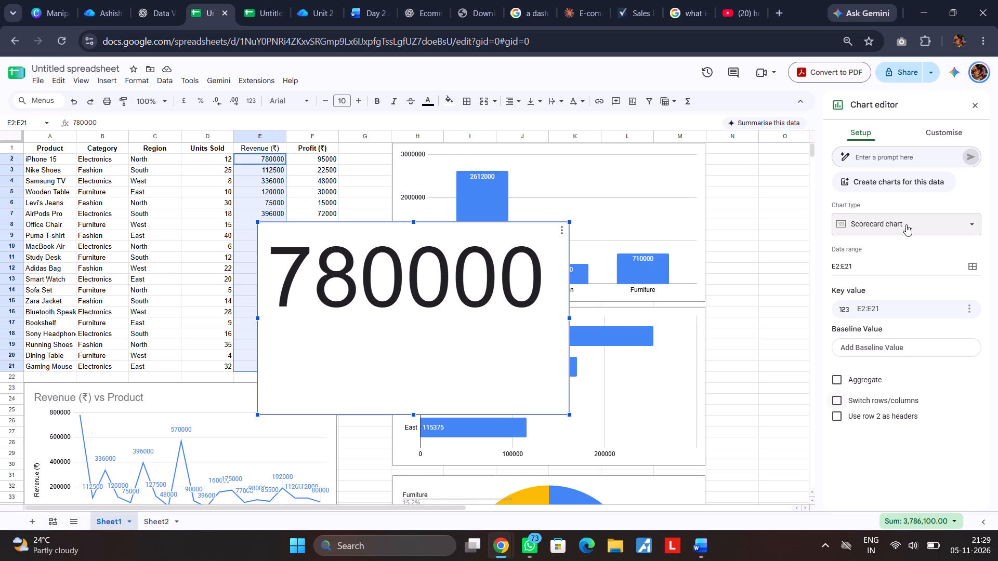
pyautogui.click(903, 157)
# Set the scorecard's chart title to "Total Revenue".
pyautogui.click(945, 136)
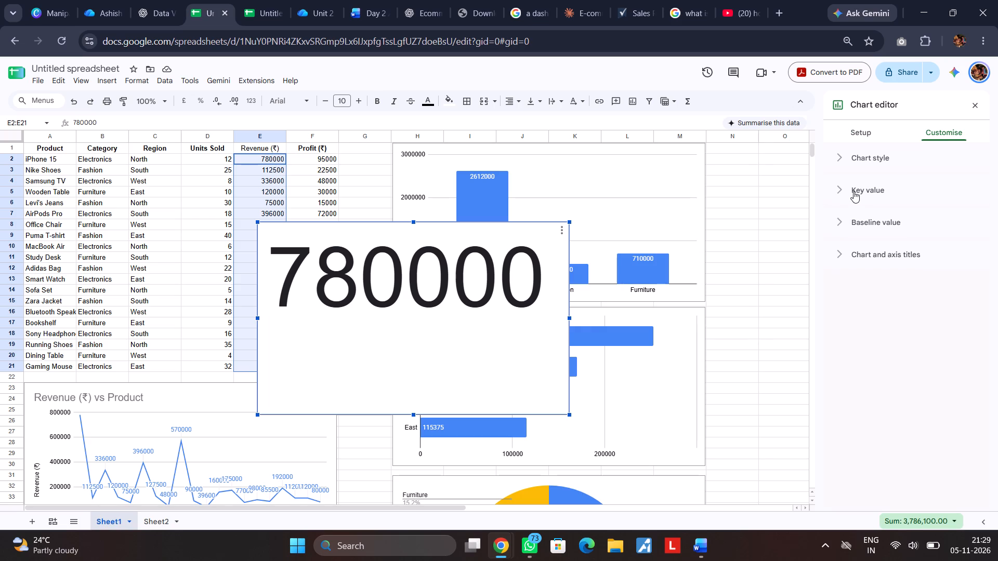
pyautogui.click(873, 256)
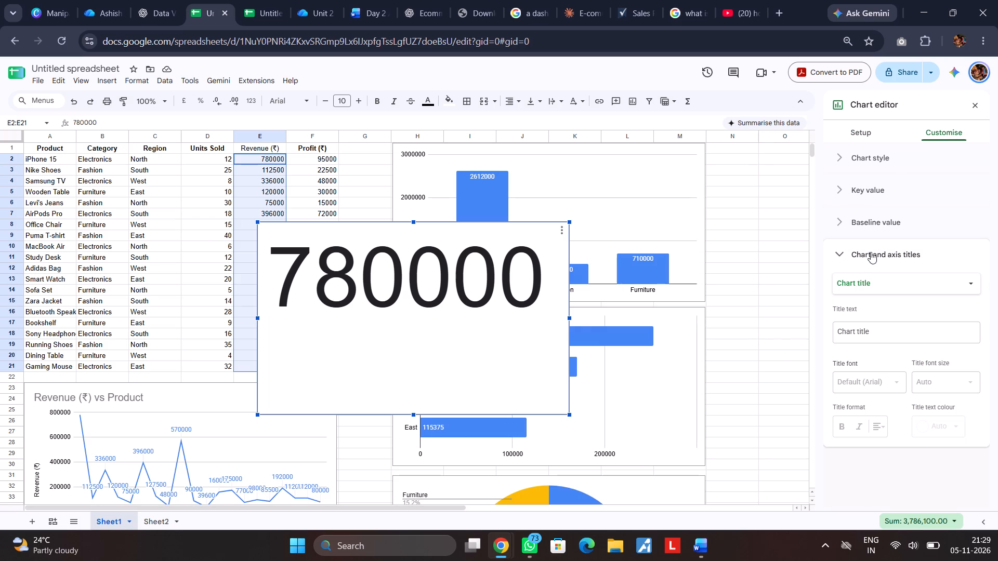
pyautogui.click(877, 285)
pyautogui.click(877, 285)
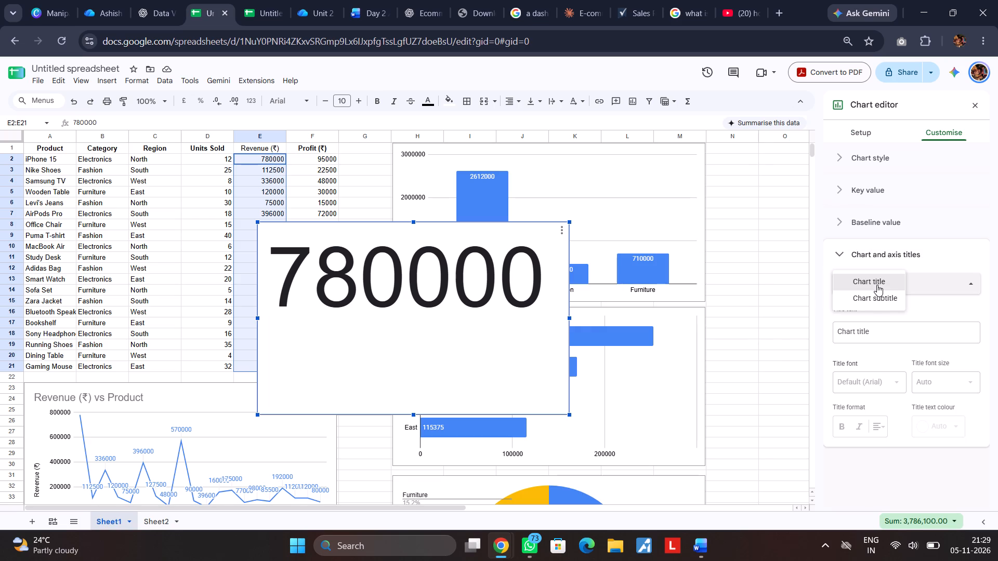
pyautogui.click(862, 336)
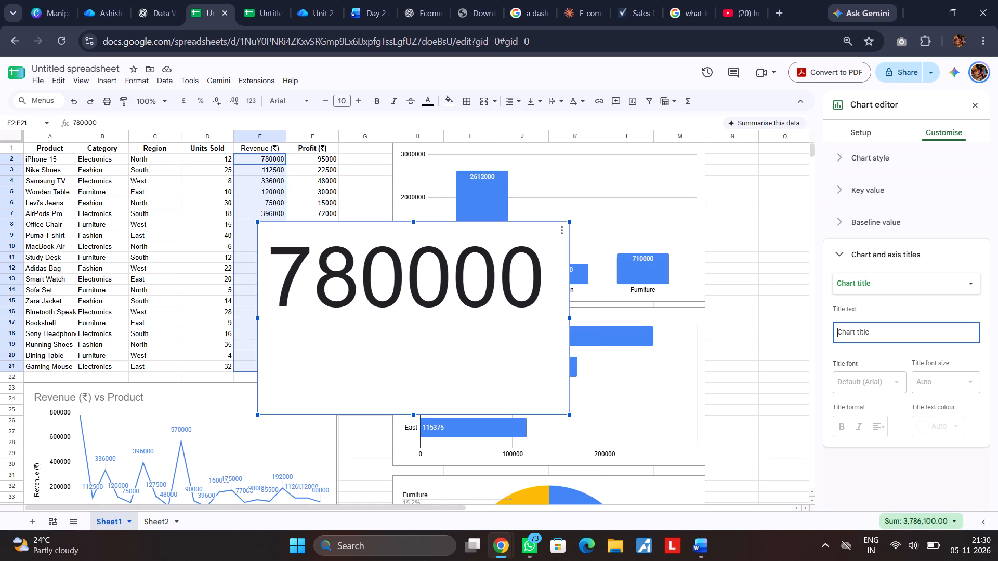
pyautogui.press('t')
pyautogui.write('otal')
pyautogui.press('space')
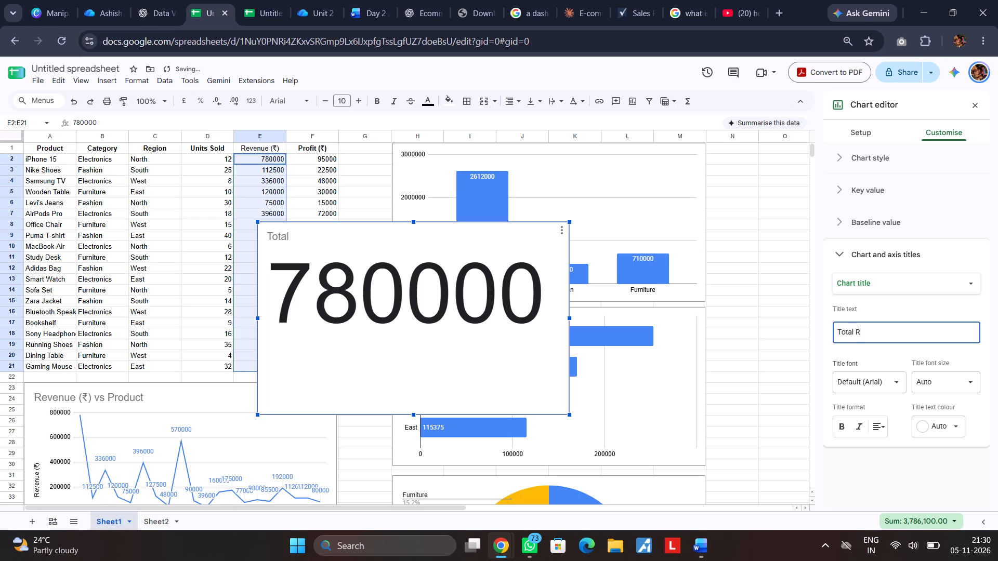
pyautogui.press('e')
pyautogui.write('venue')
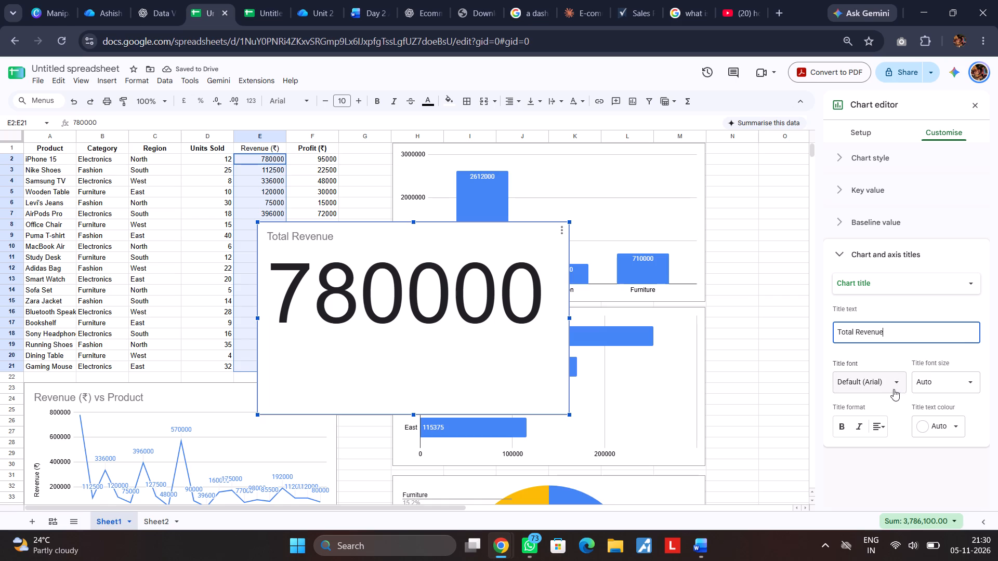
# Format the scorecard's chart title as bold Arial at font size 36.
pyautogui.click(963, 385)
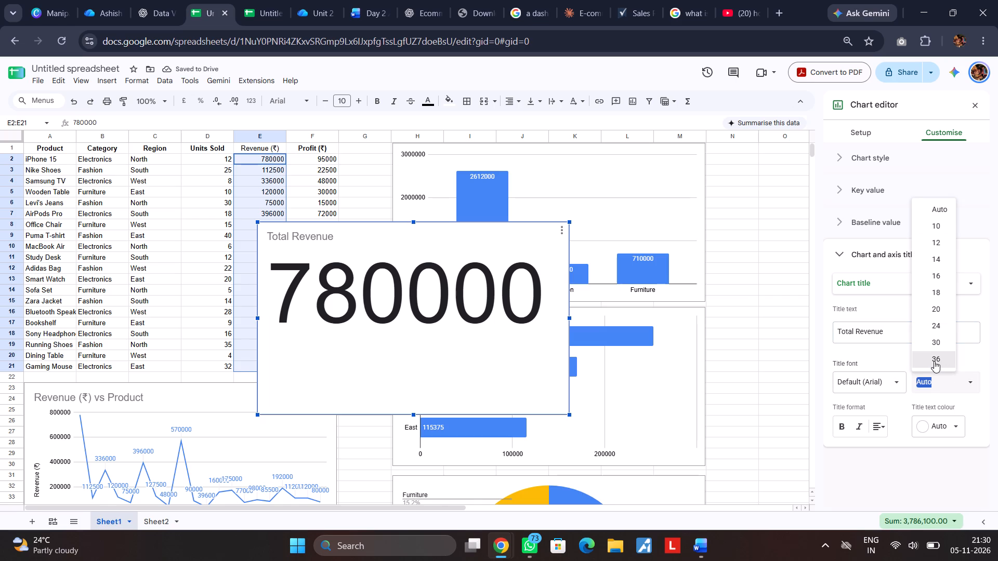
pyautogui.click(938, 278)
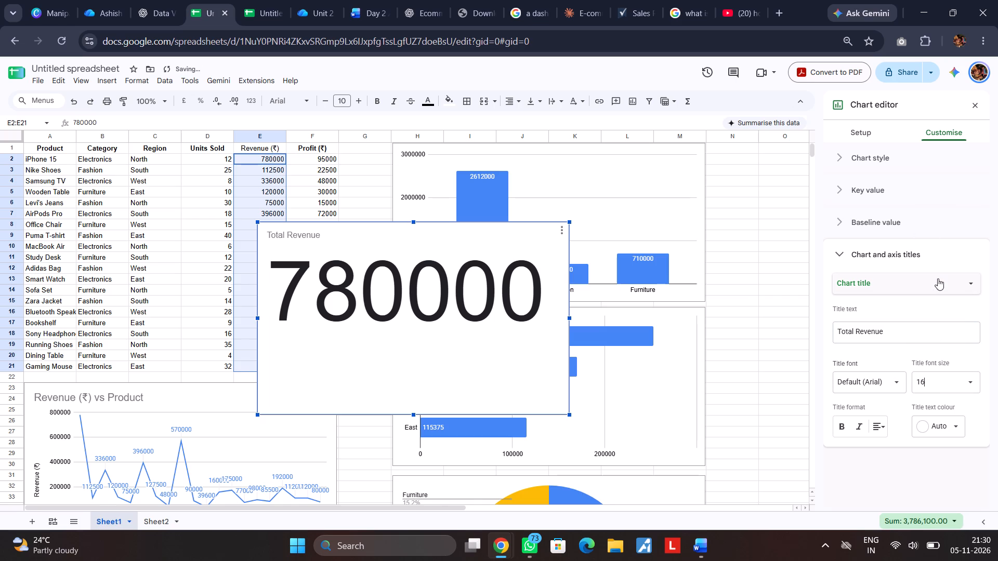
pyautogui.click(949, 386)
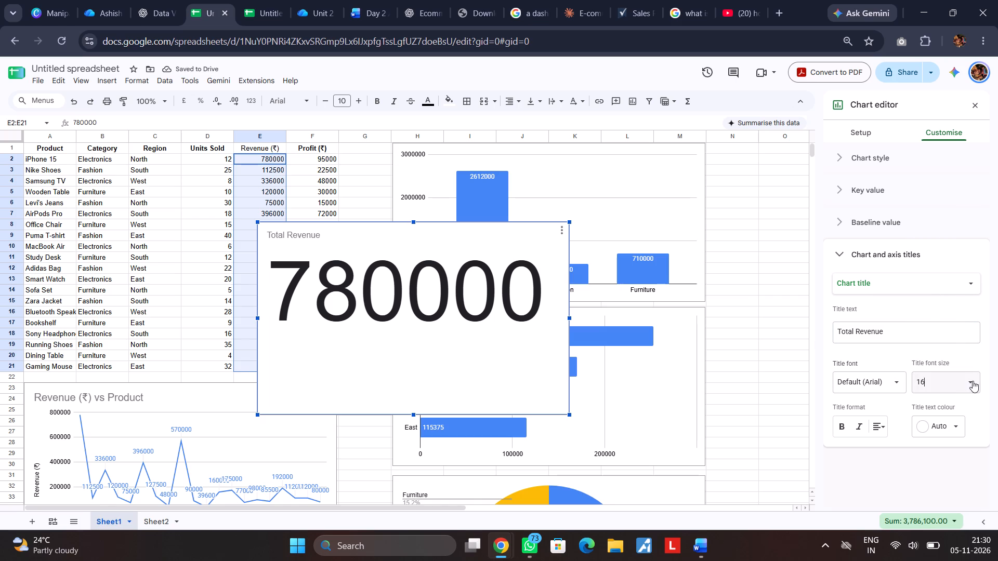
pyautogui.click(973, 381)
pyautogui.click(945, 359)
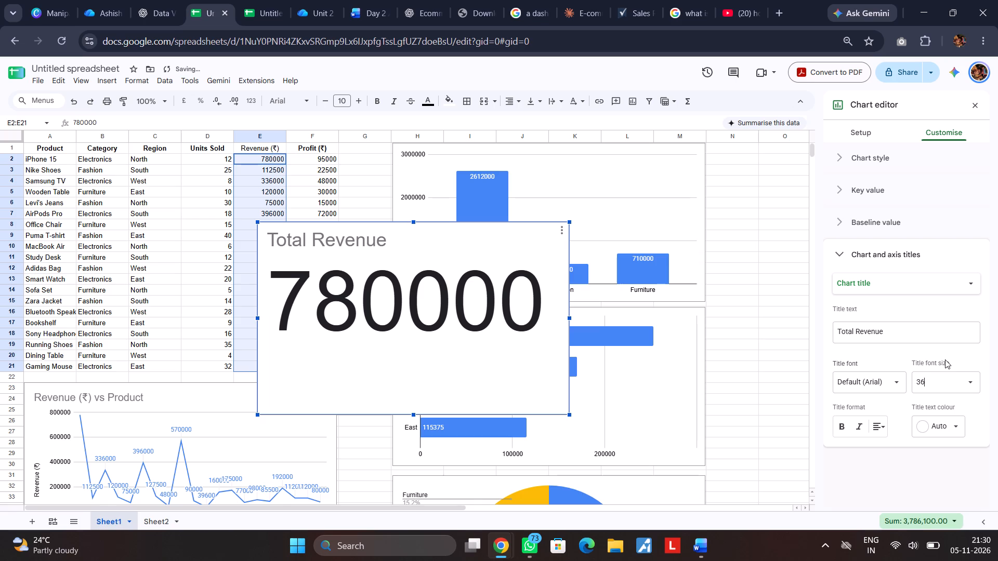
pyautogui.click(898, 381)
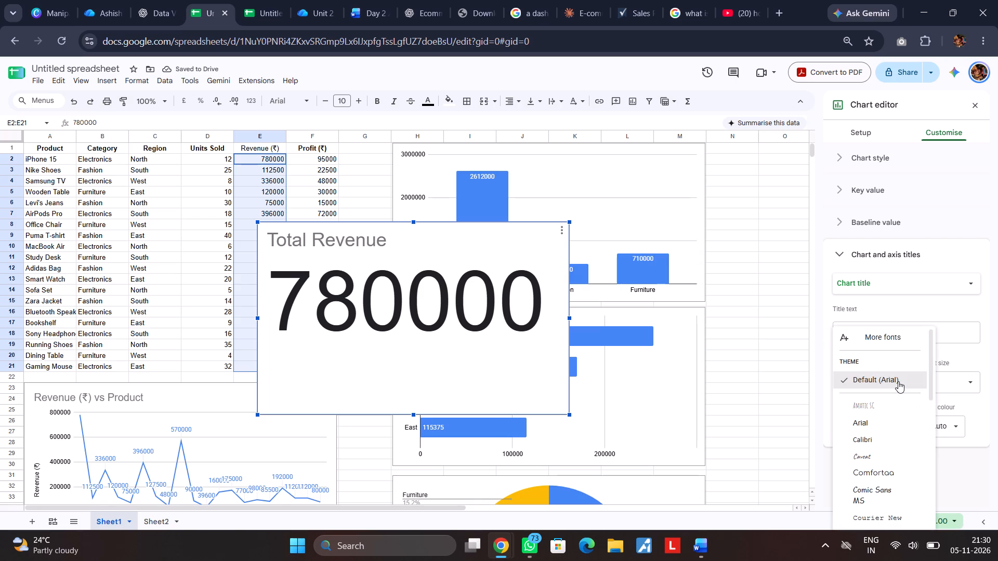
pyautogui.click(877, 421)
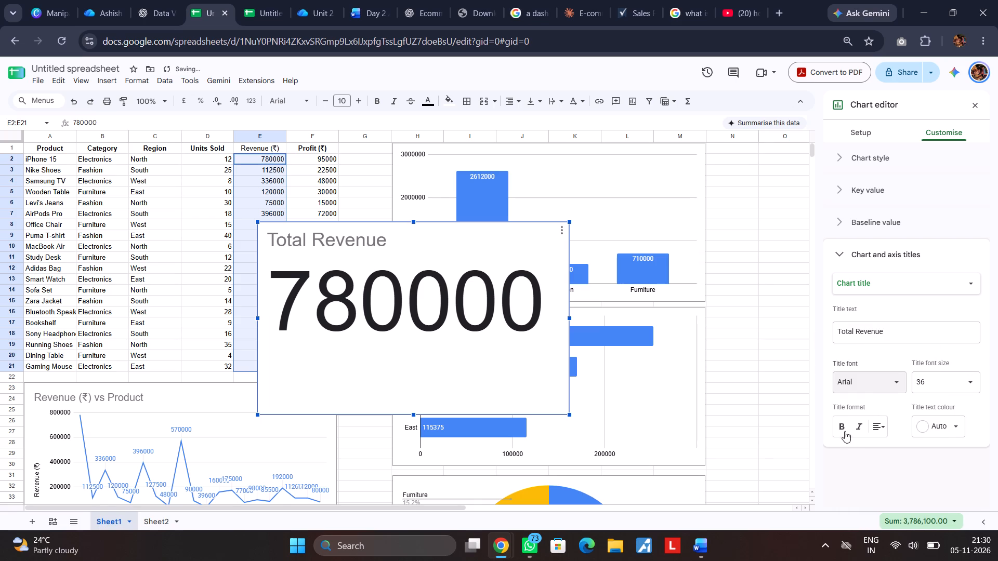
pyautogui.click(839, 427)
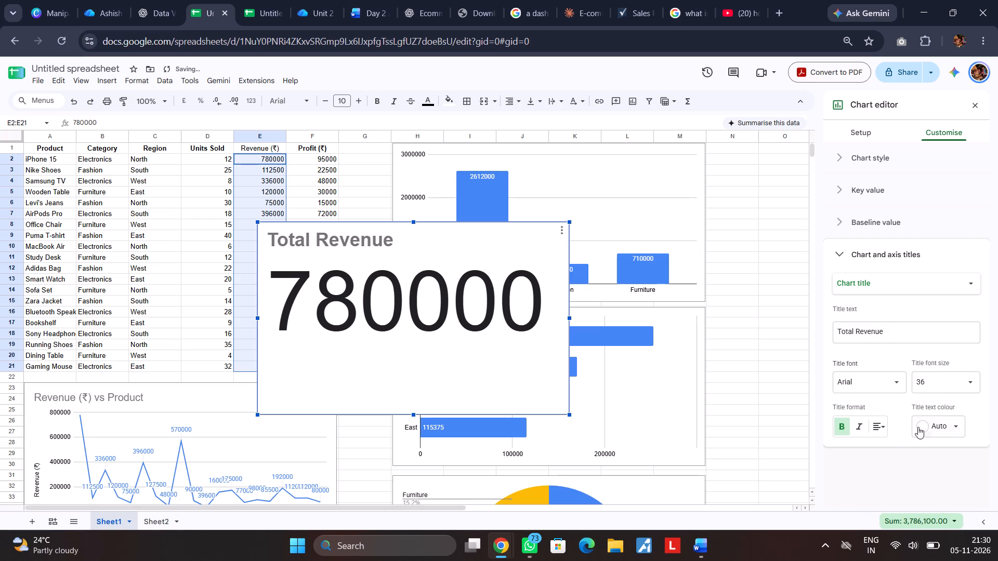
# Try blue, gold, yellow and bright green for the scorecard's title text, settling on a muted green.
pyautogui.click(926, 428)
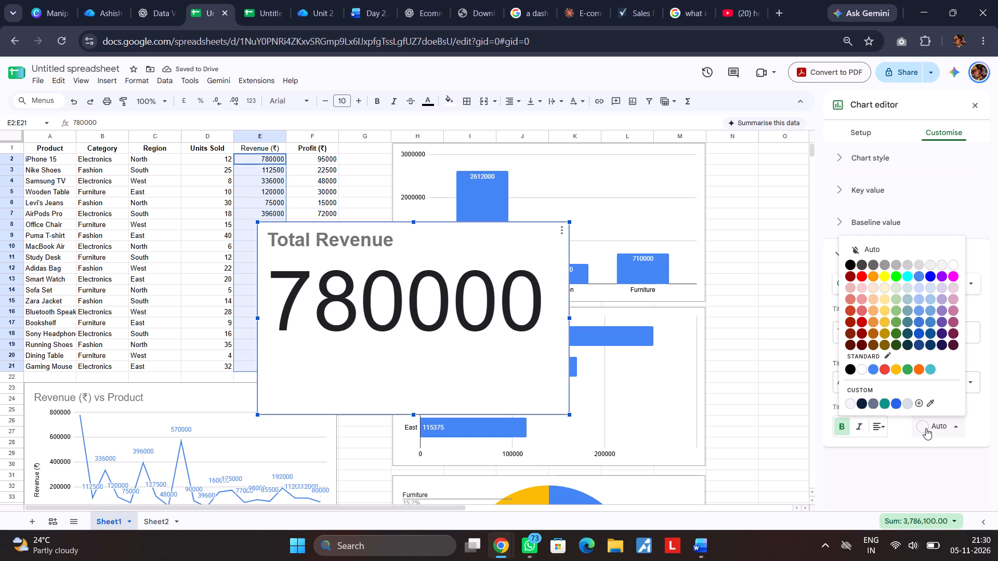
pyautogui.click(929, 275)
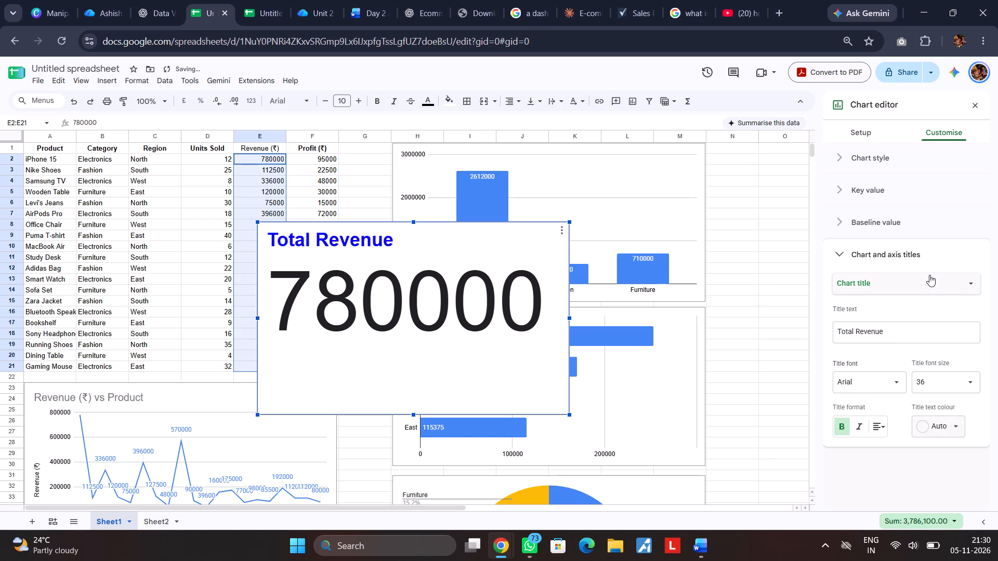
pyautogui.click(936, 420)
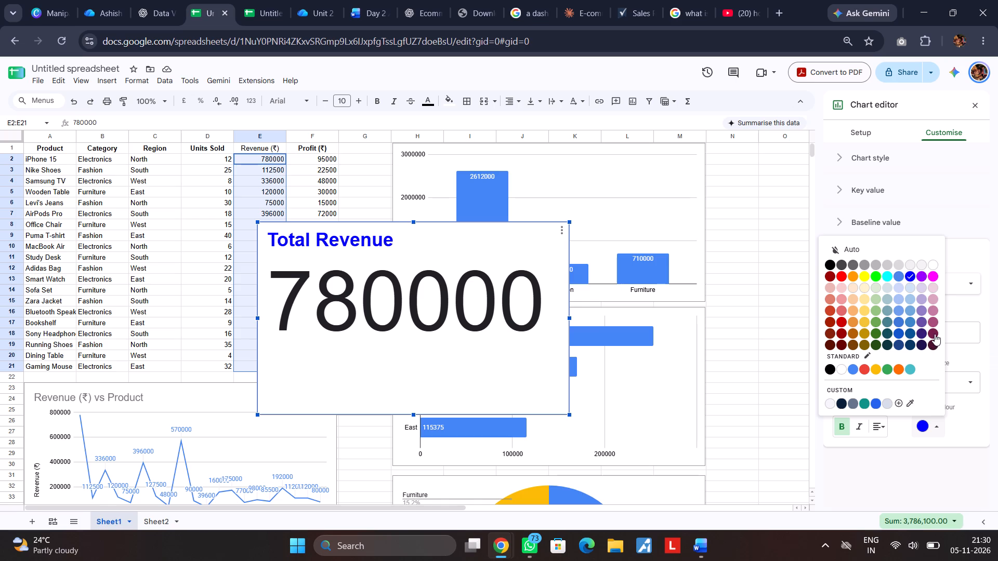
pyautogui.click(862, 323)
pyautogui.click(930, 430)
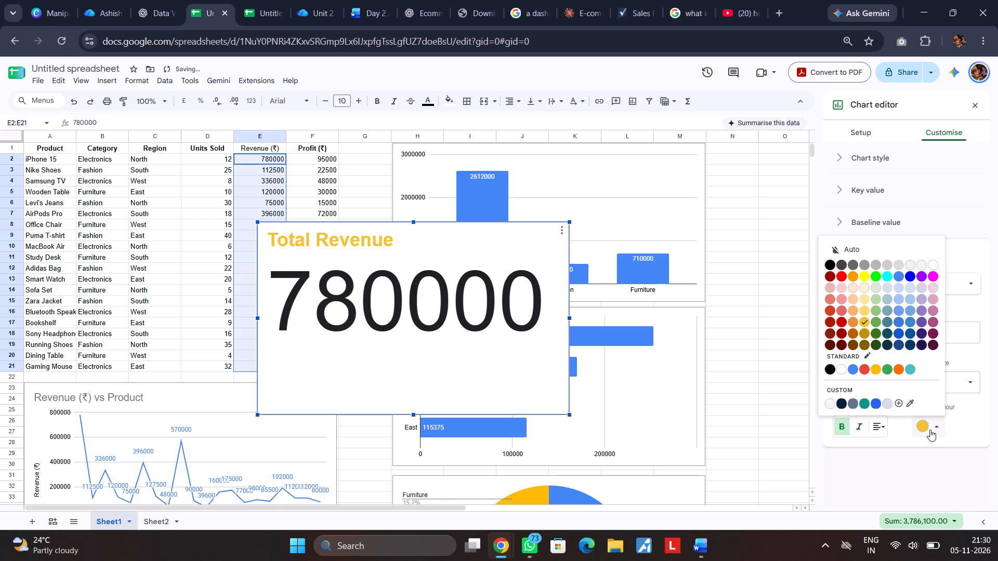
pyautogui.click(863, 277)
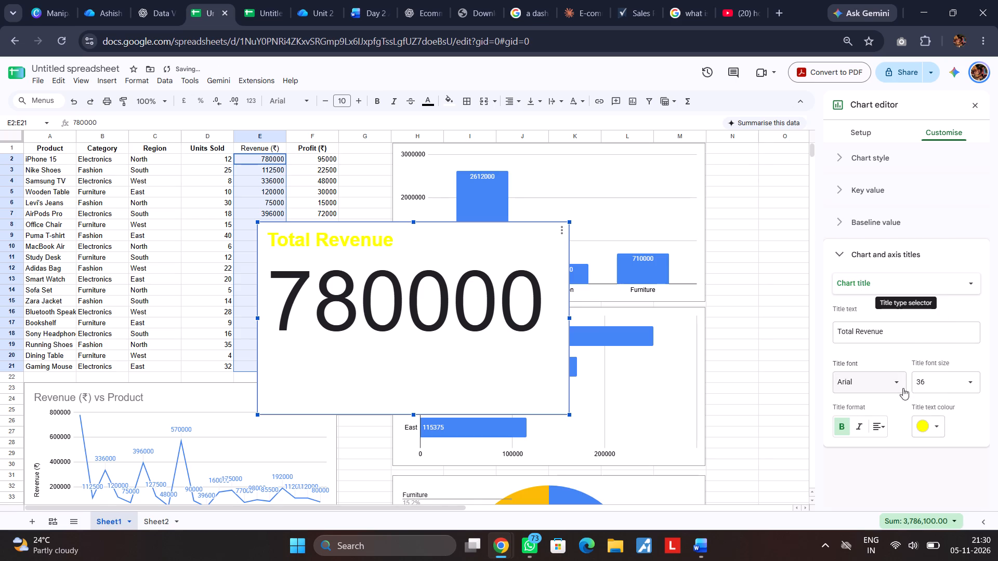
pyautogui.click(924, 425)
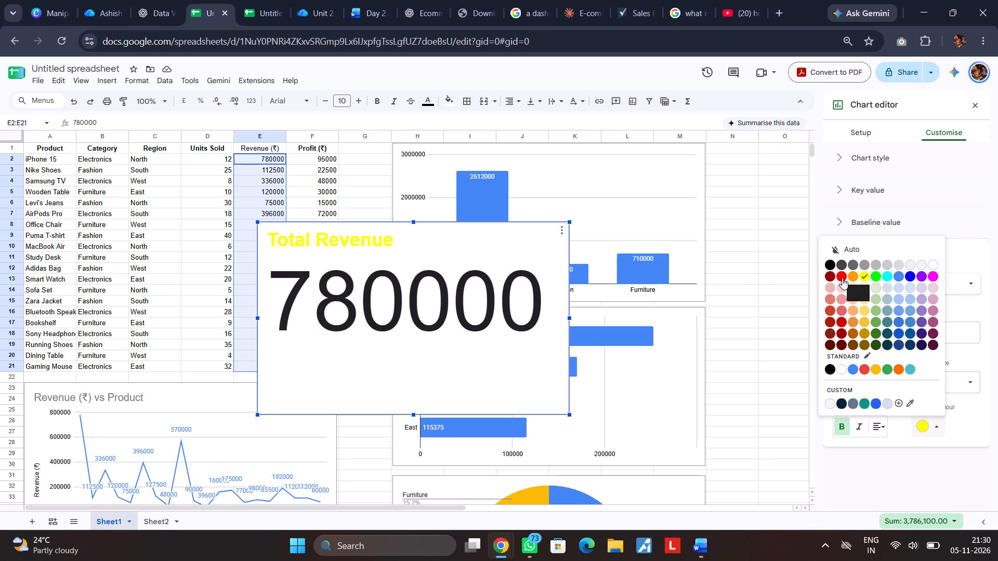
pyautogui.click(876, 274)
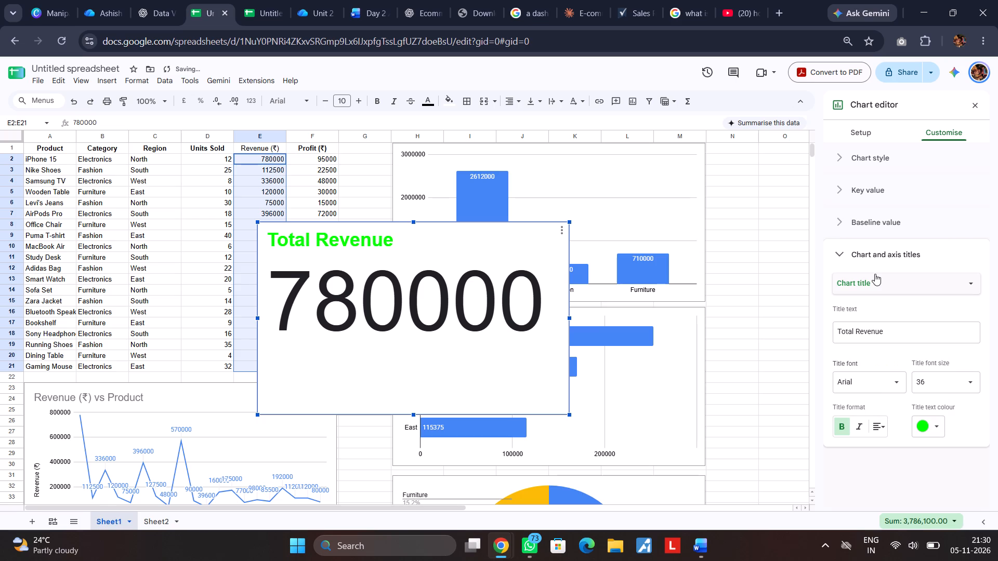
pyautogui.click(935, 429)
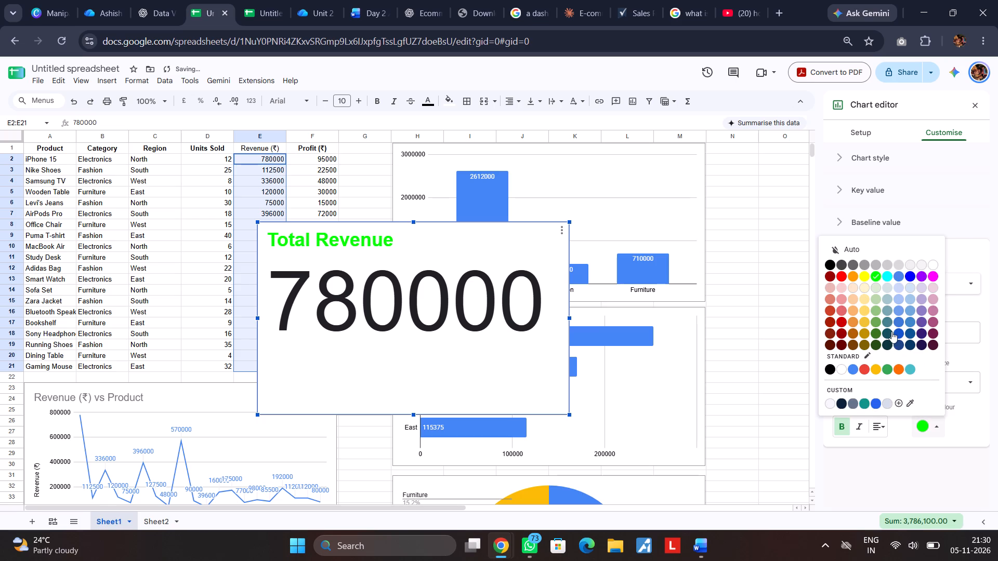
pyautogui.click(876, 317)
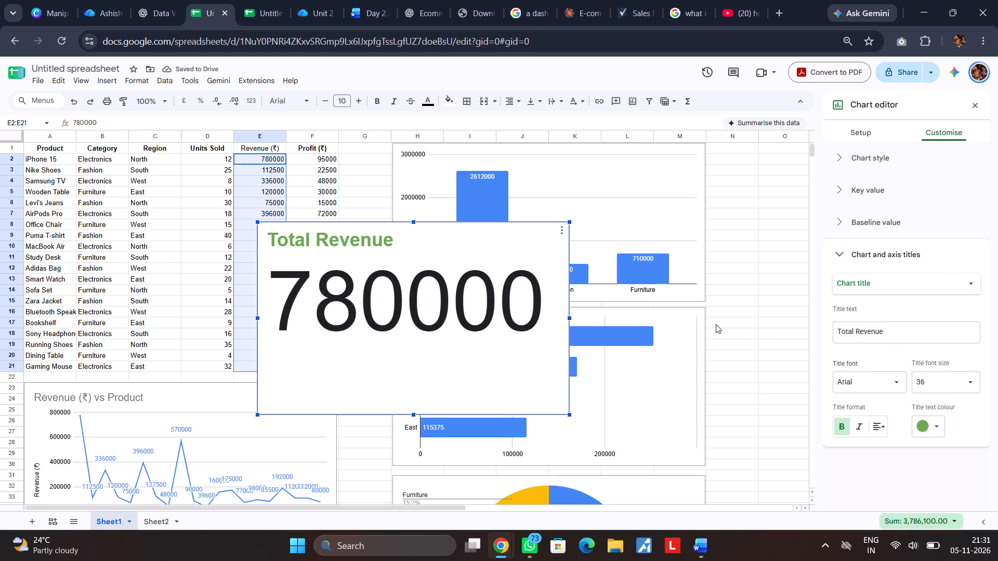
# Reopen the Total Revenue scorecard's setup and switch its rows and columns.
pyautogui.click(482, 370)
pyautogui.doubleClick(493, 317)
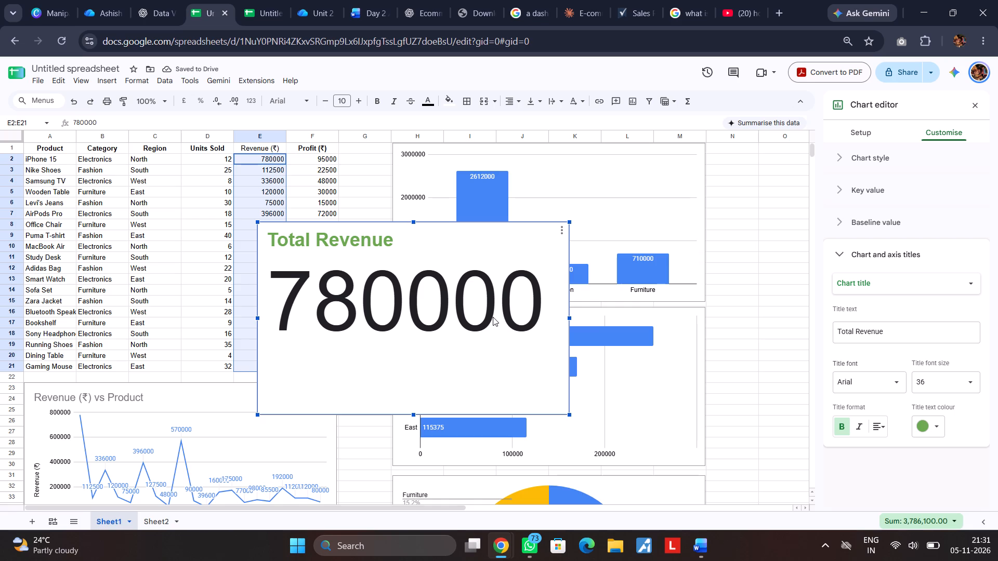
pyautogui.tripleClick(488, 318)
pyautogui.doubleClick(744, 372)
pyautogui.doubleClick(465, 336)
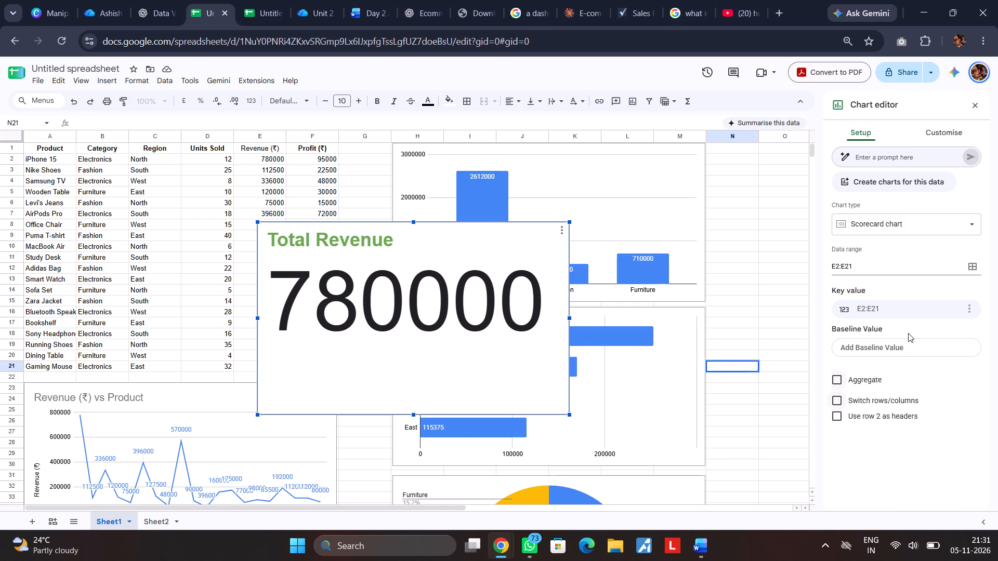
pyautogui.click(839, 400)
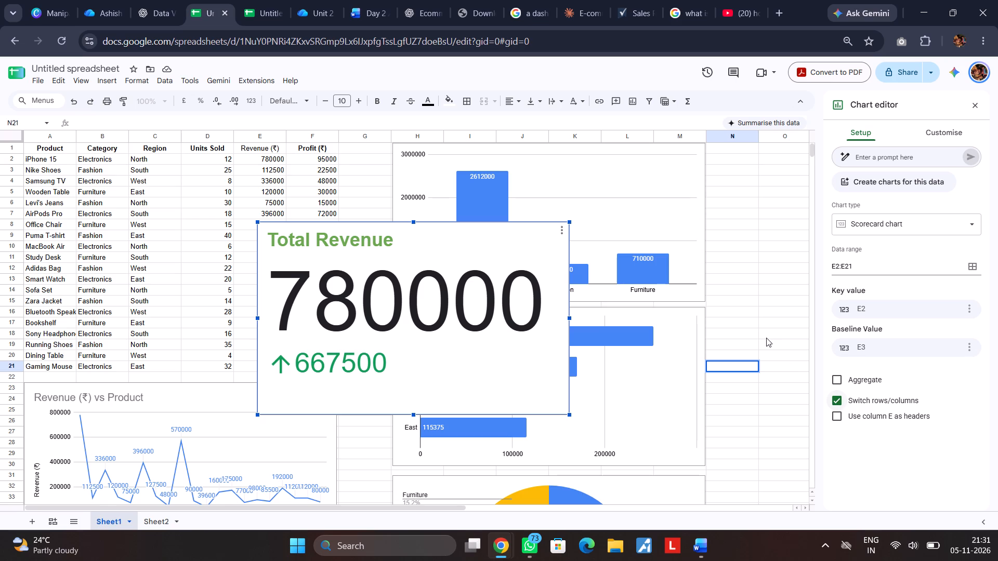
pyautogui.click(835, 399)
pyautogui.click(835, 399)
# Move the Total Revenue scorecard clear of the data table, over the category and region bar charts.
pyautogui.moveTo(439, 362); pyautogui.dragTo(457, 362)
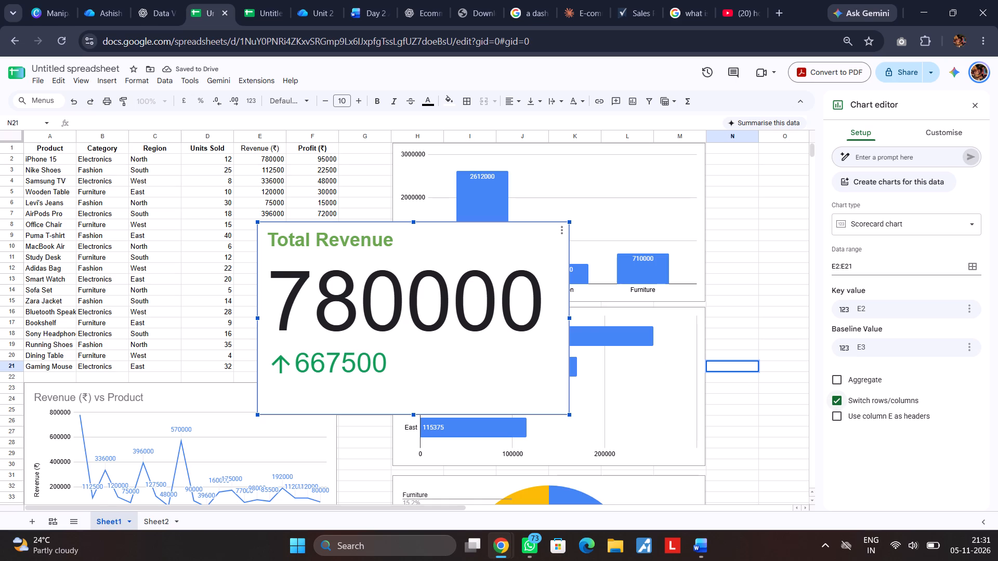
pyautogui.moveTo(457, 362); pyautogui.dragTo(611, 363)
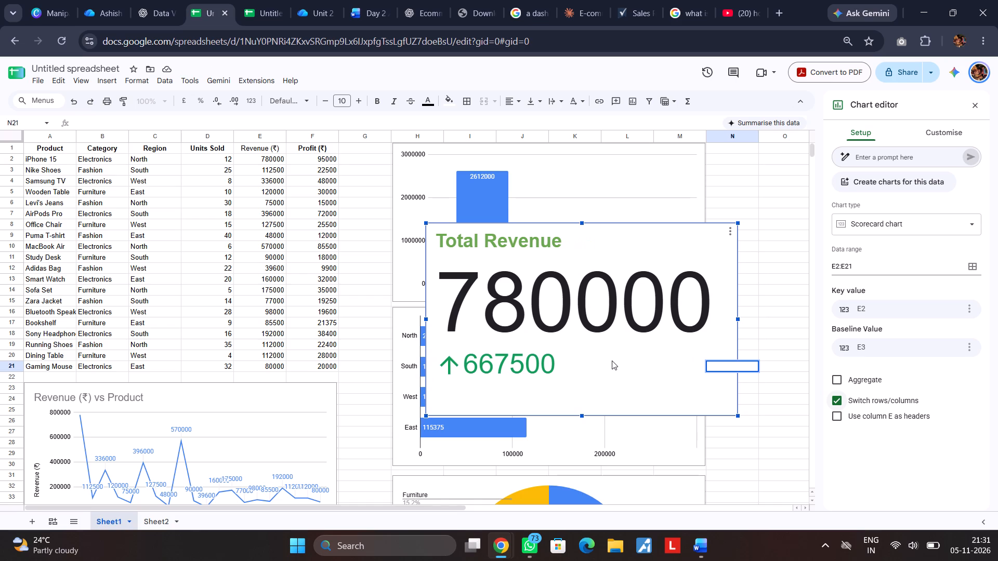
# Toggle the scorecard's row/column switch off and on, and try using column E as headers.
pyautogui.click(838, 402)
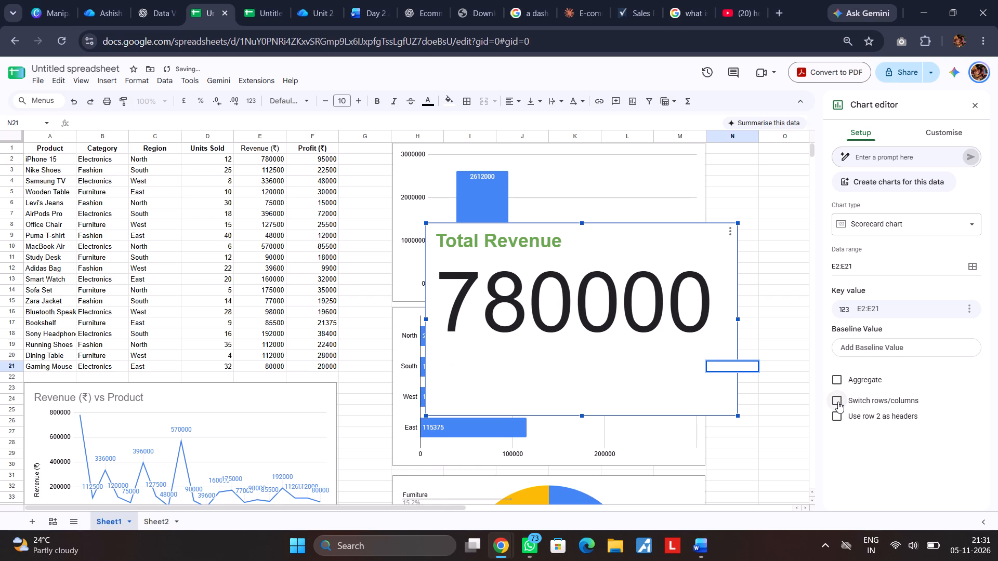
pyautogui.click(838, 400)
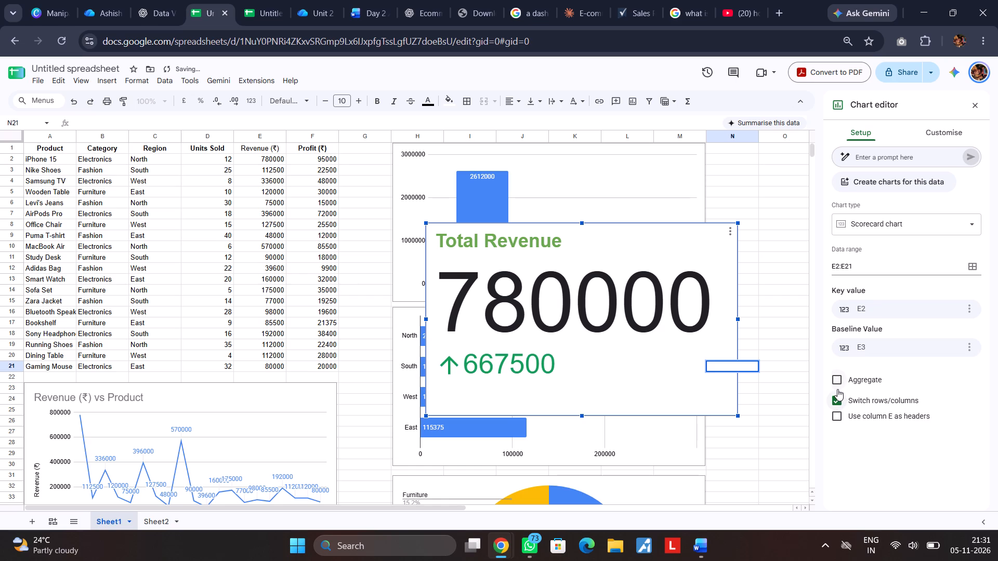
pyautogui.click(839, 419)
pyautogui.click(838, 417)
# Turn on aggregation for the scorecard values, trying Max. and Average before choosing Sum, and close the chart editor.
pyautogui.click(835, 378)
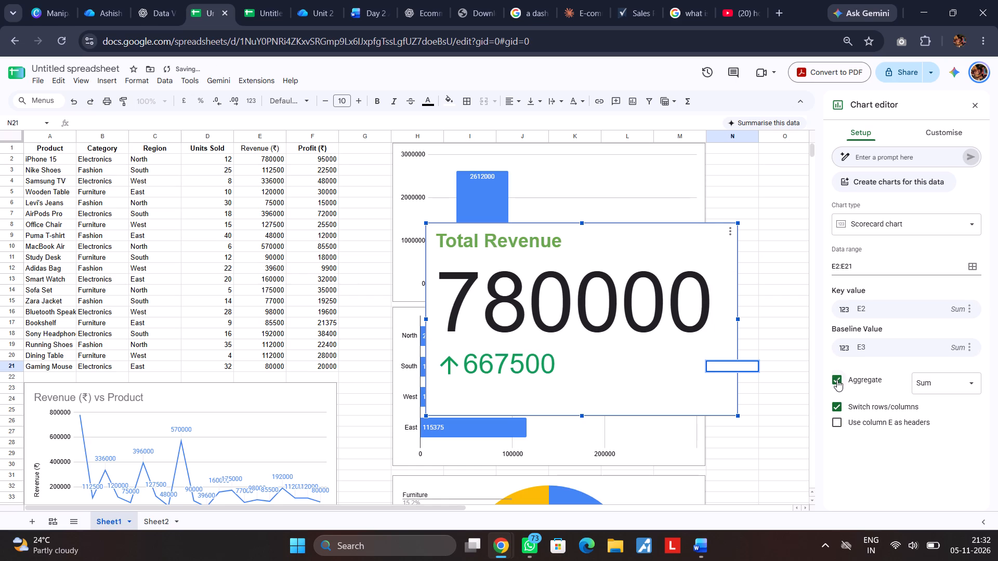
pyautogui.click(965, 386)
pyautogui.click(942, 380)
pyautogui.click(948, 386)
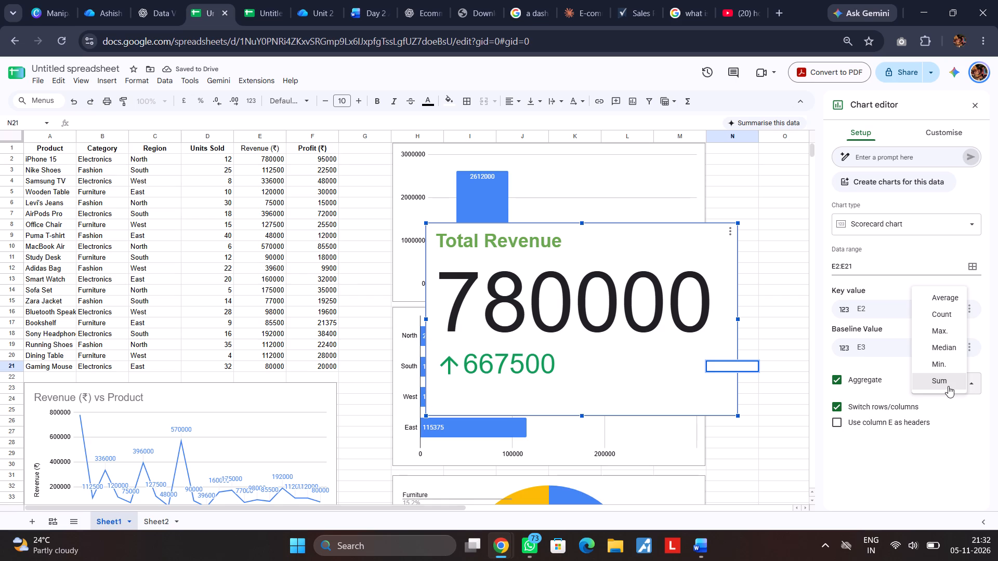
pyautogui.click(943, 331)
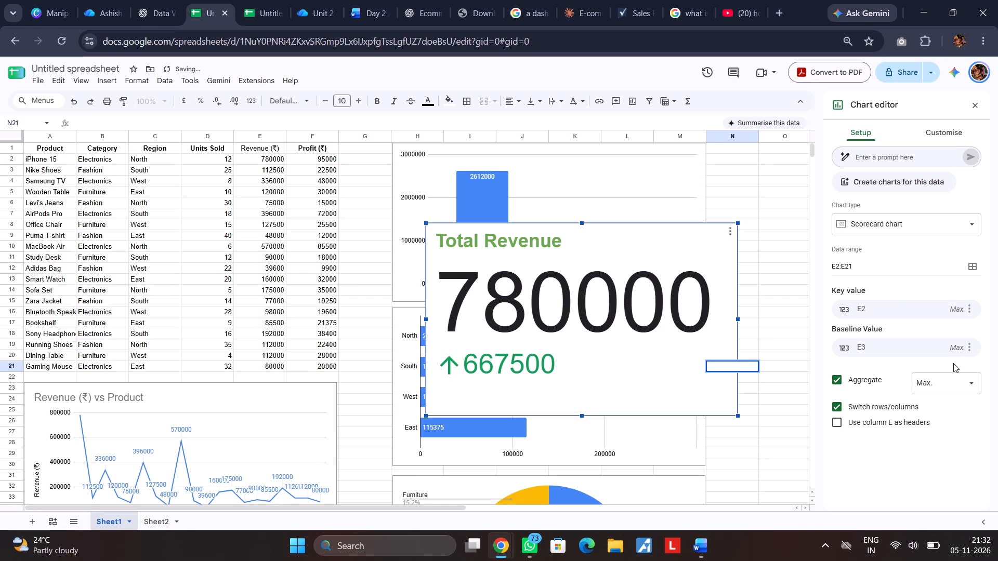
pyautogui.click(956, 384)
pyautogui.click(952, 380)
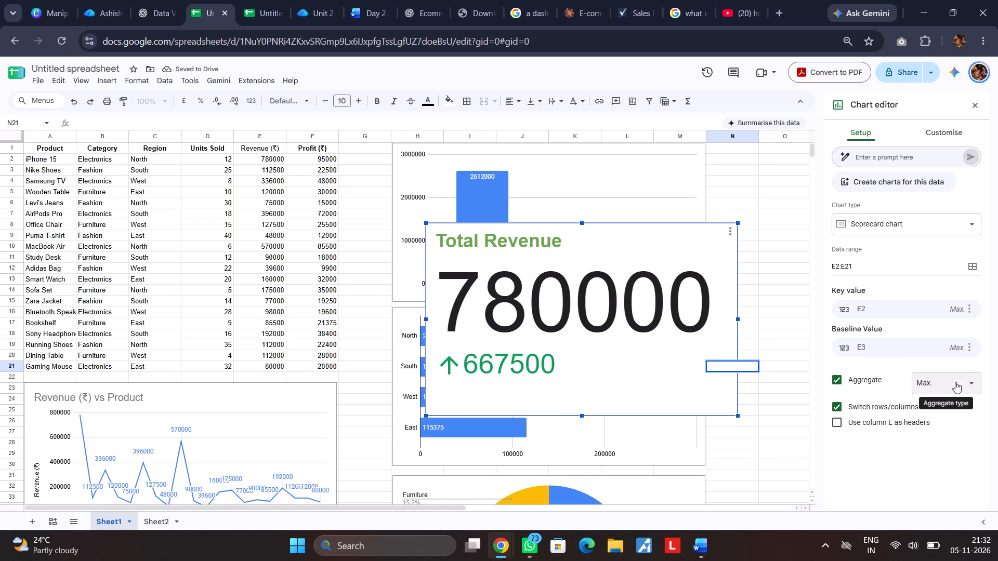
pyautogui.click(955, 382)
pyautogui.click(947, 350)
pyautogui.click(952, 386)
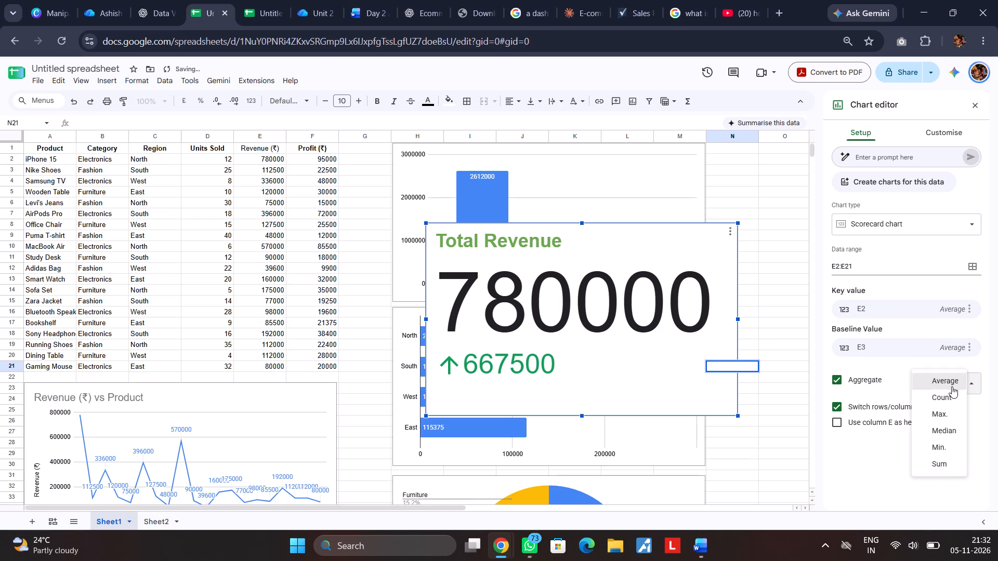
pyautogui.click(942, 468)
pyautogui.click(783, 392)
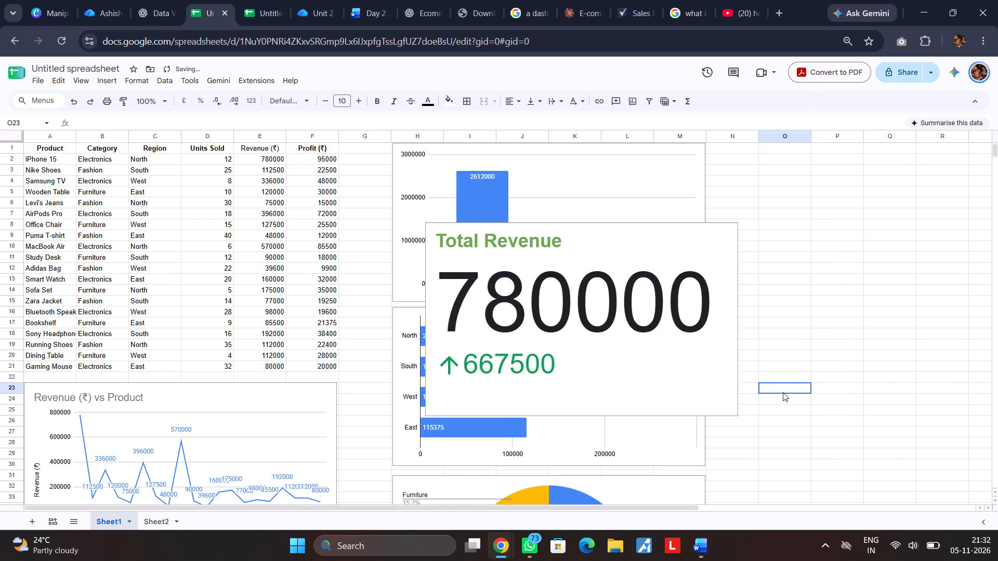
# Delete the Total Revenue scorecard chart from Sheet1.
pyautogui.click(660, 346)
pyautogui.doubleClick(602, 326)
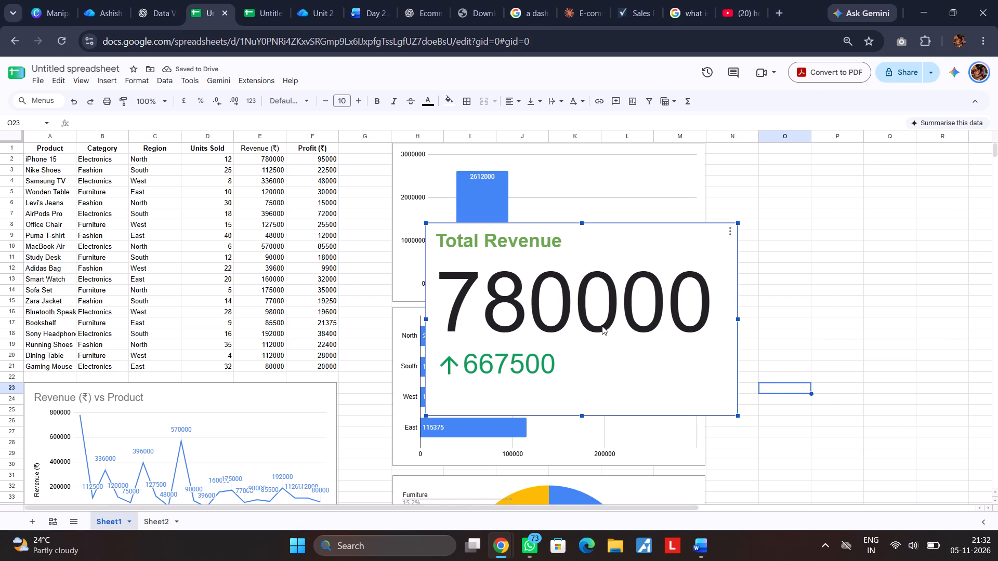
pyautogui.press('BackSpace')
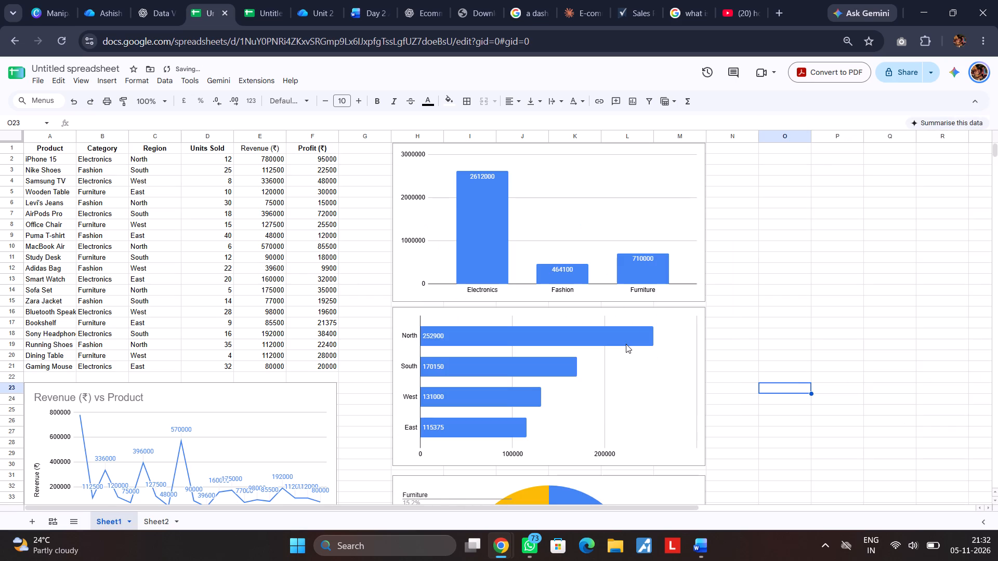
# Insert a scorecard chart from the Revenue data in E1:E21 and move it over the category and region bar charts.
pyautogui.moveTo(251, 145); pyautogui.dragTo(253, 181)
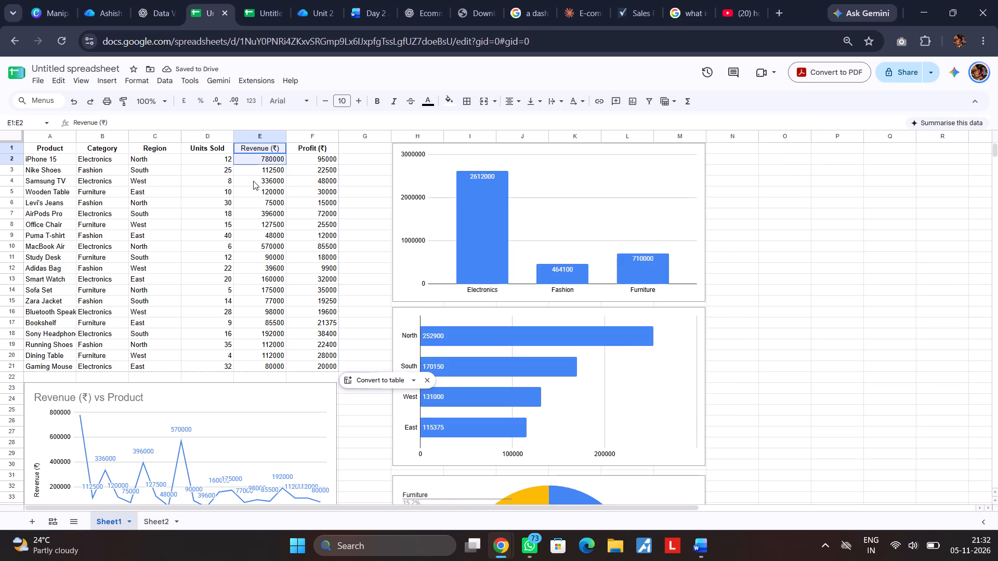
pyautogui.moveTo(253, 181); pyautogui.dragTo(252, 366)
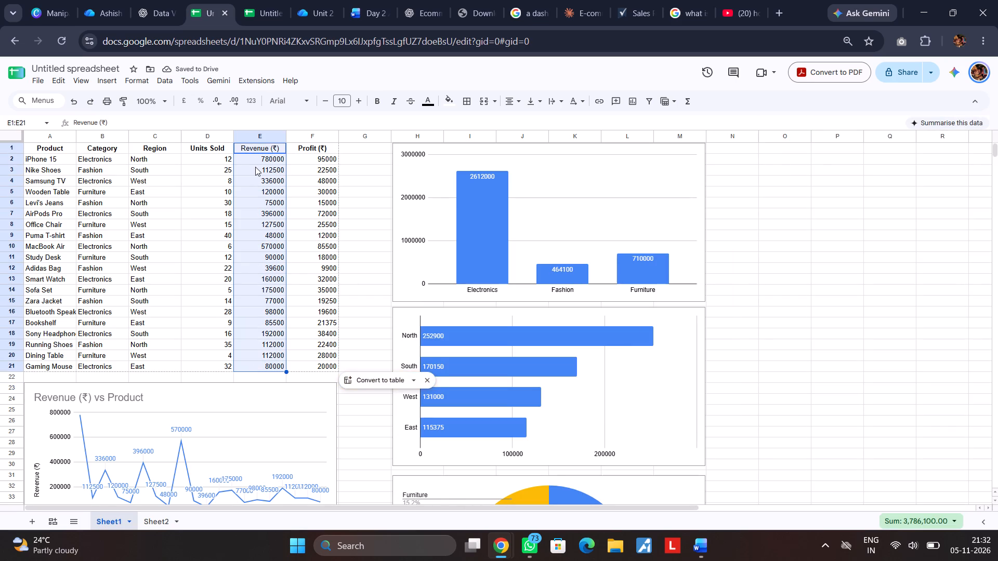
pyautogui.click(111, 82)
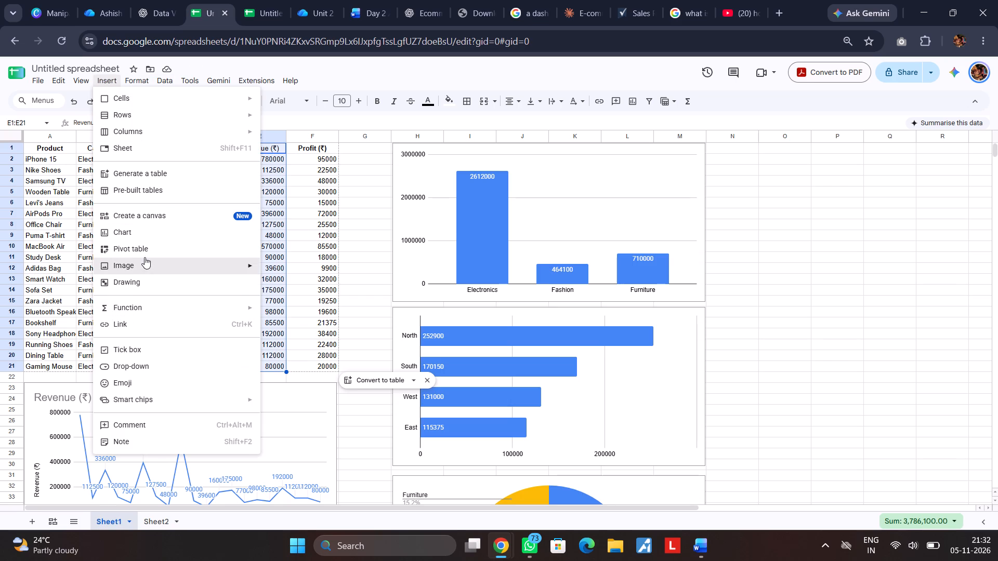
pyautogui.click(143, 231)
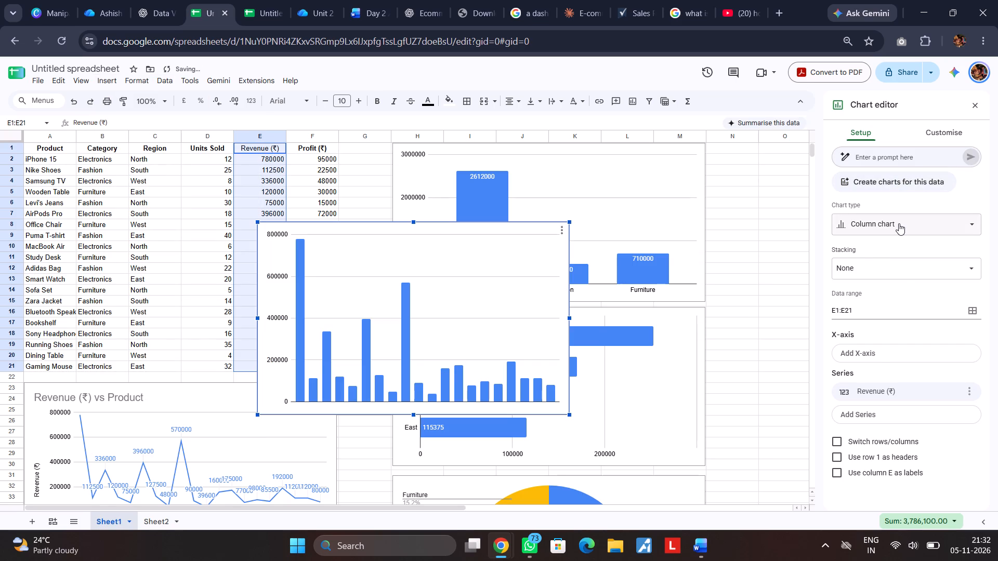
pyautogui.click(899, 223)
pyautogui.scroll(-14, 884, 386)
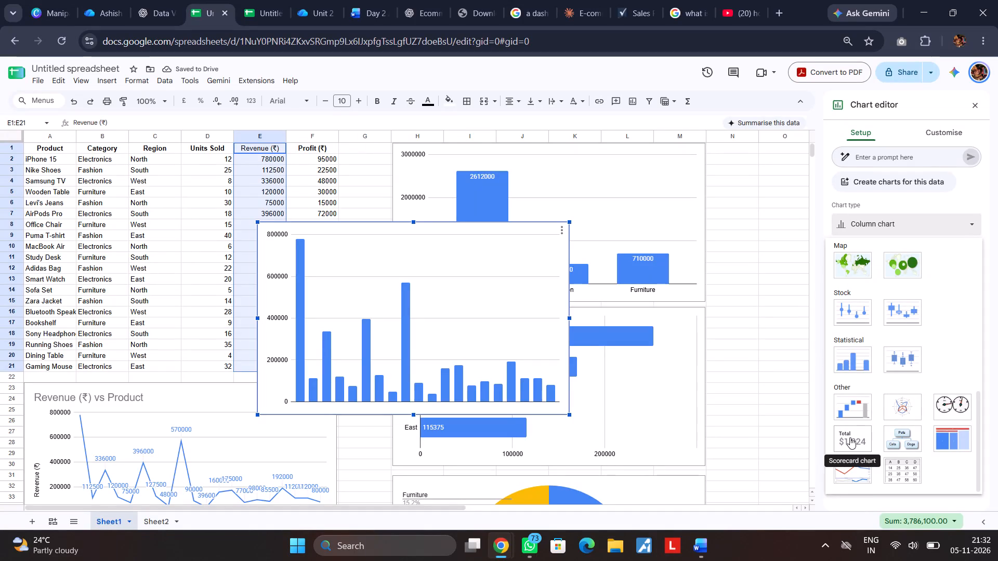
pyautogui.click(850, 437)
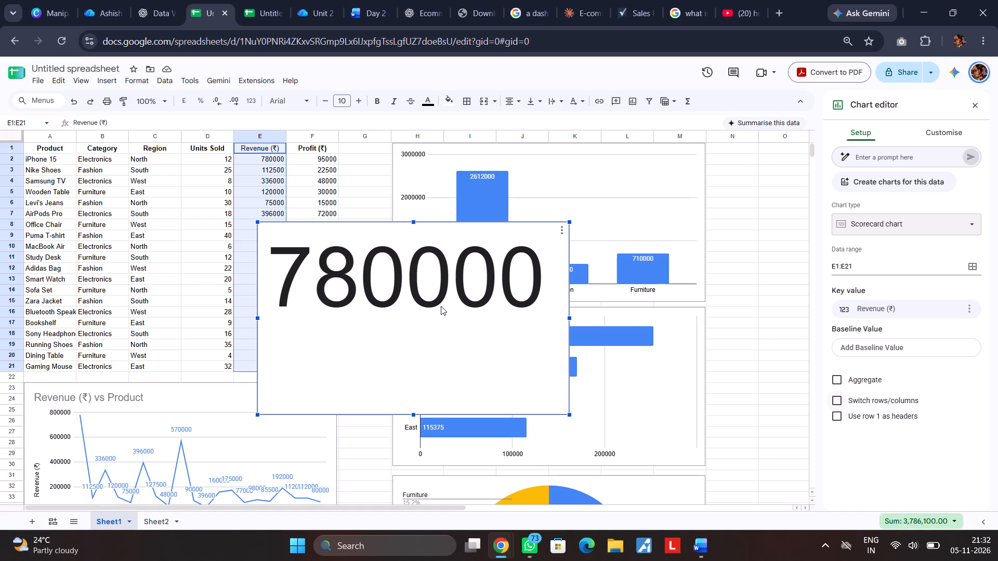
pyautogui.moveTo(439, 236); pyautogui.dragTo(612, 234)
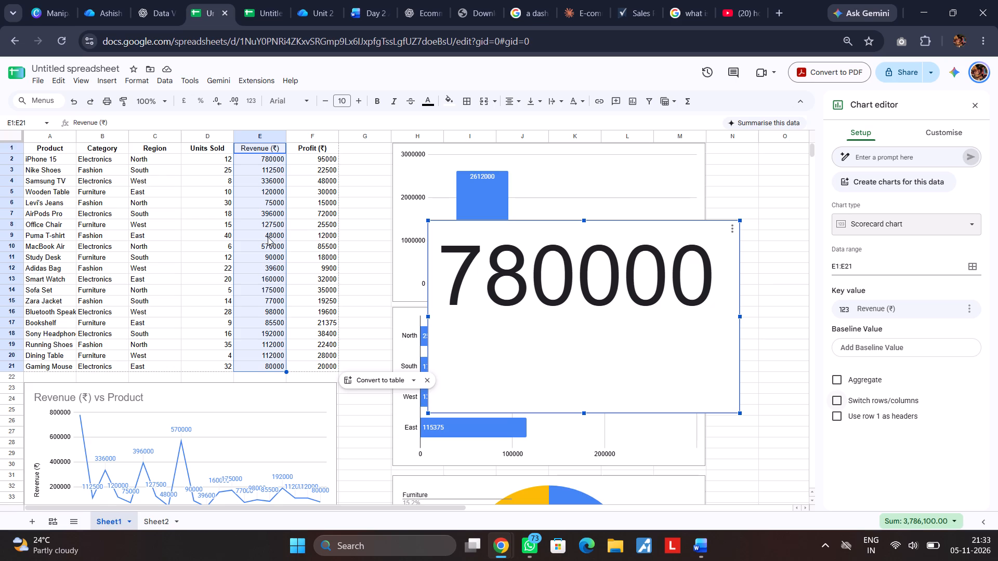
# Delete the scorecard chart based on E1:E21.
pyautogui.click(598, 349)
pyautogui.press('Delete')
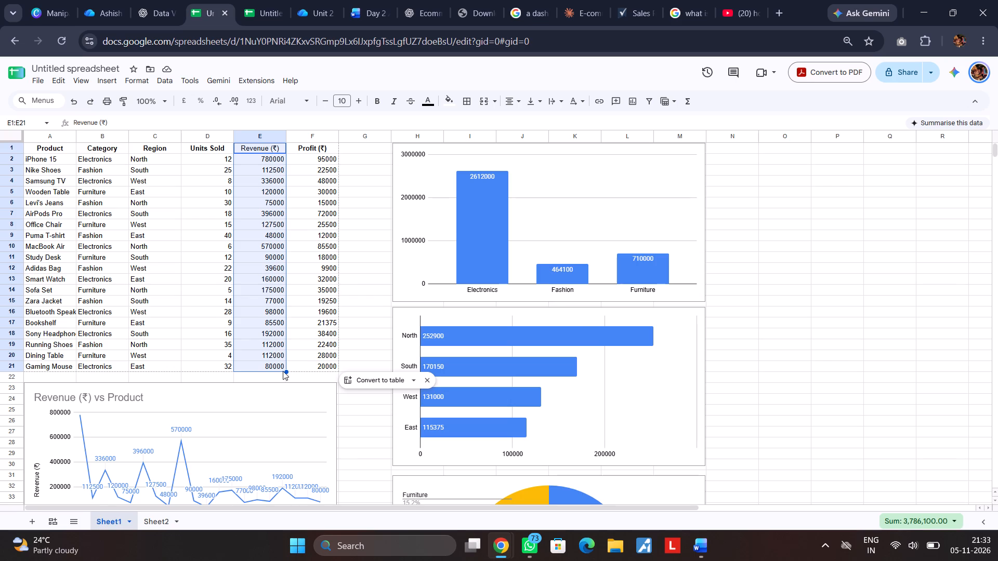
# Move the Revenue (₹) vs Product line chart down a few rows to leave blank rows below the data table.
pyautogui.click(237, 397)
pyautogui.moveTo(284, 336); pyautogui.dragTo(282, 400)
pyautogui.click(329, 290)
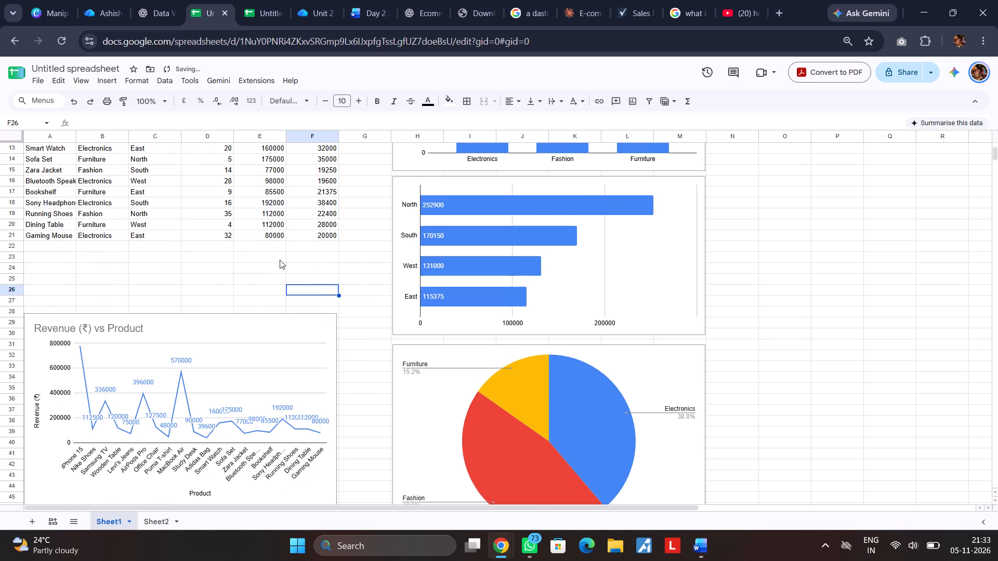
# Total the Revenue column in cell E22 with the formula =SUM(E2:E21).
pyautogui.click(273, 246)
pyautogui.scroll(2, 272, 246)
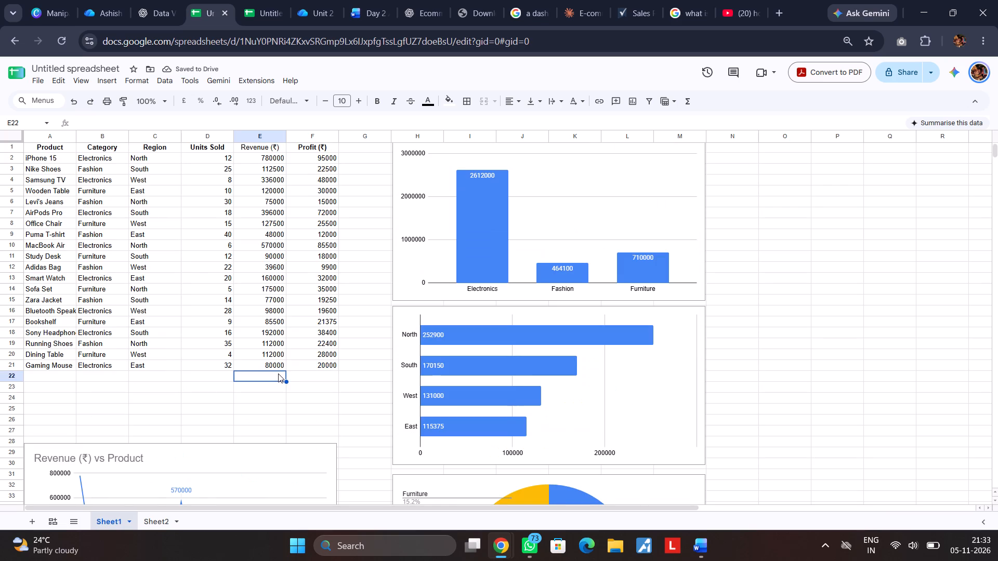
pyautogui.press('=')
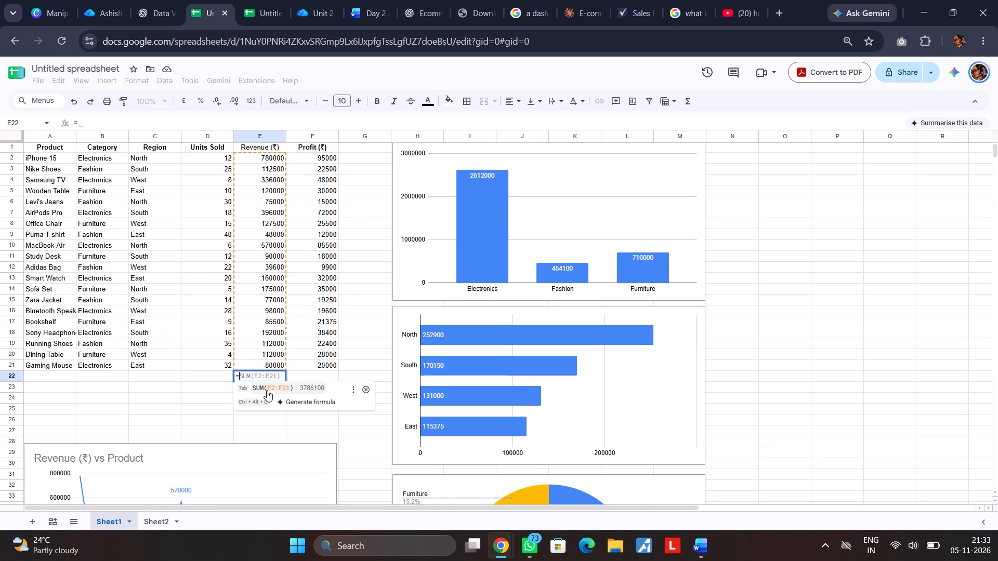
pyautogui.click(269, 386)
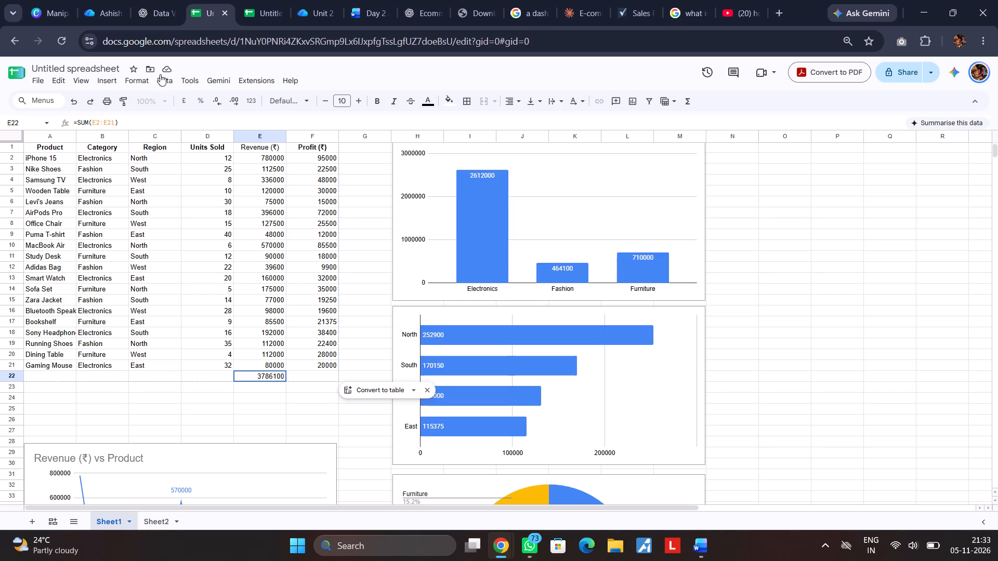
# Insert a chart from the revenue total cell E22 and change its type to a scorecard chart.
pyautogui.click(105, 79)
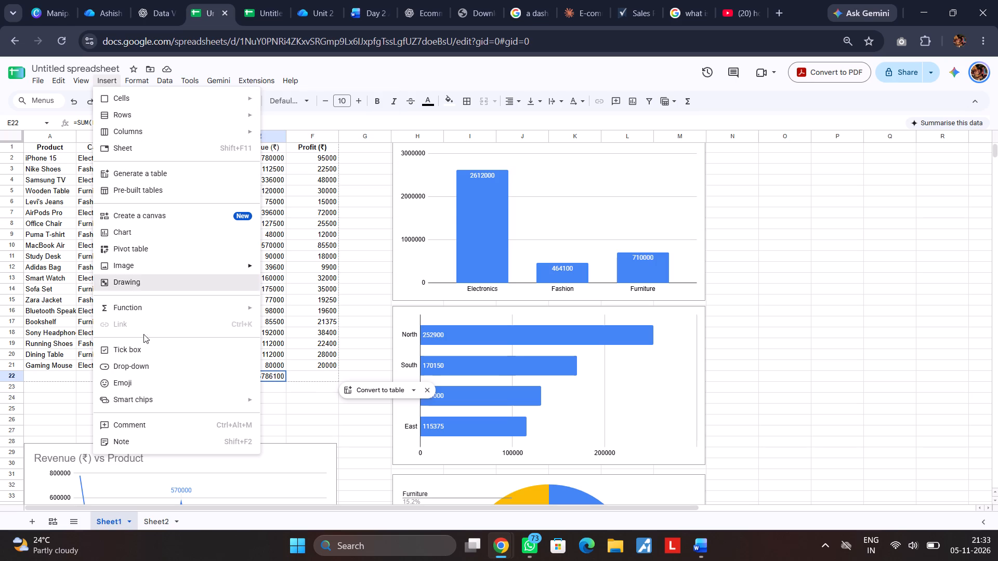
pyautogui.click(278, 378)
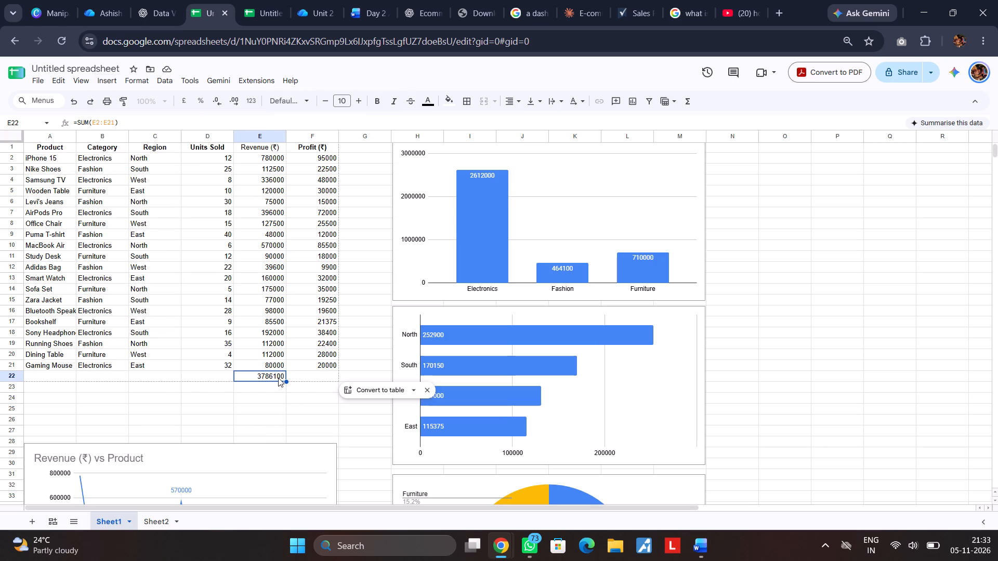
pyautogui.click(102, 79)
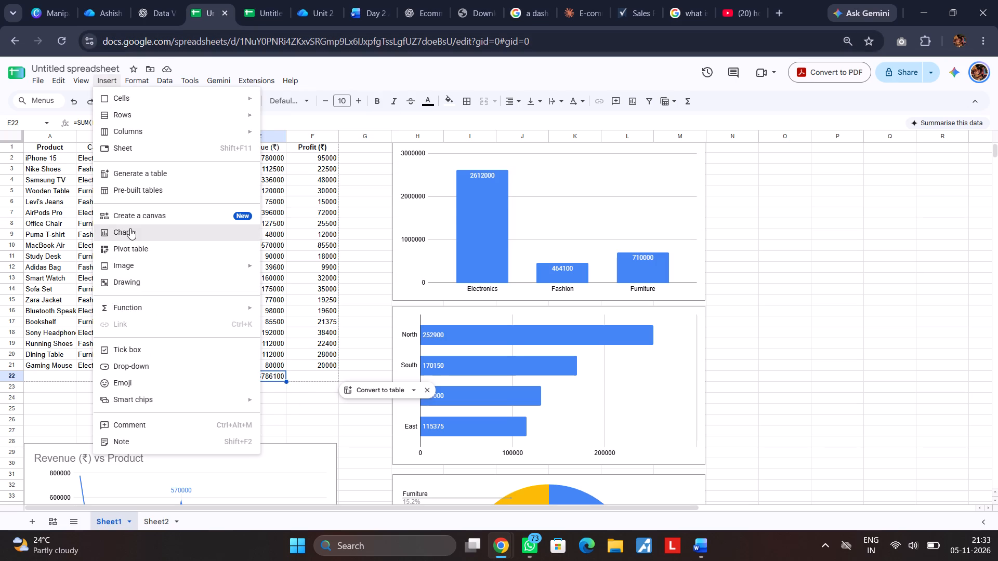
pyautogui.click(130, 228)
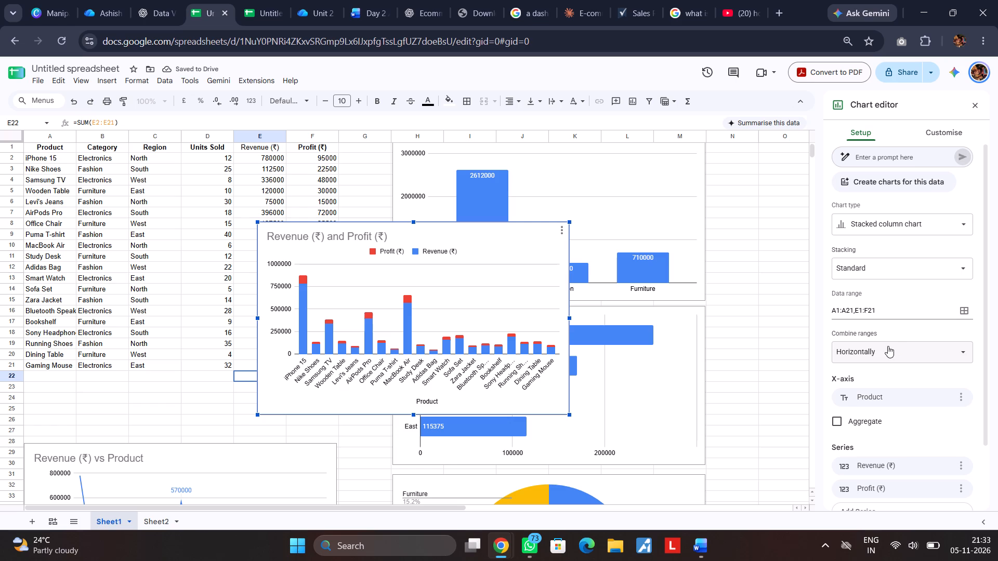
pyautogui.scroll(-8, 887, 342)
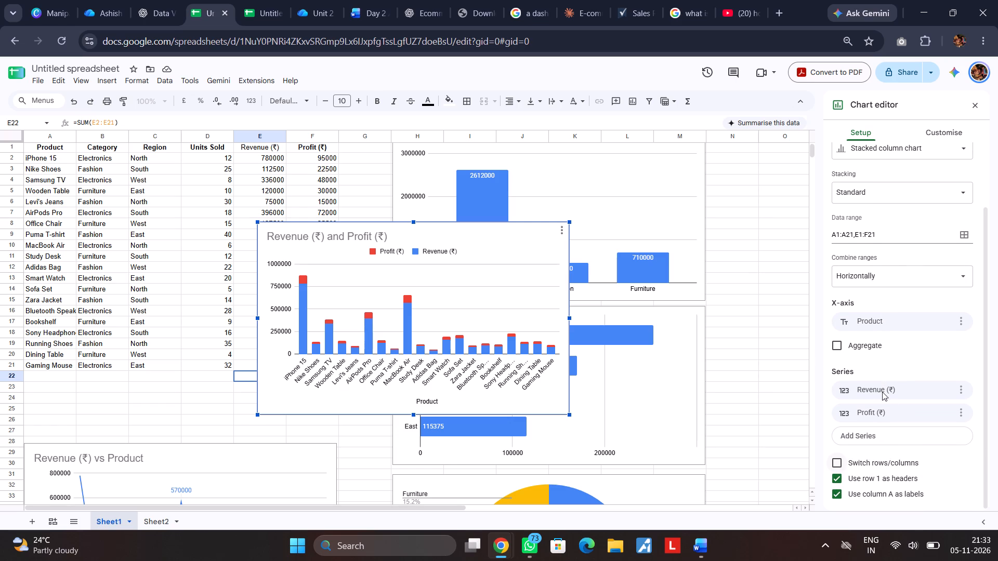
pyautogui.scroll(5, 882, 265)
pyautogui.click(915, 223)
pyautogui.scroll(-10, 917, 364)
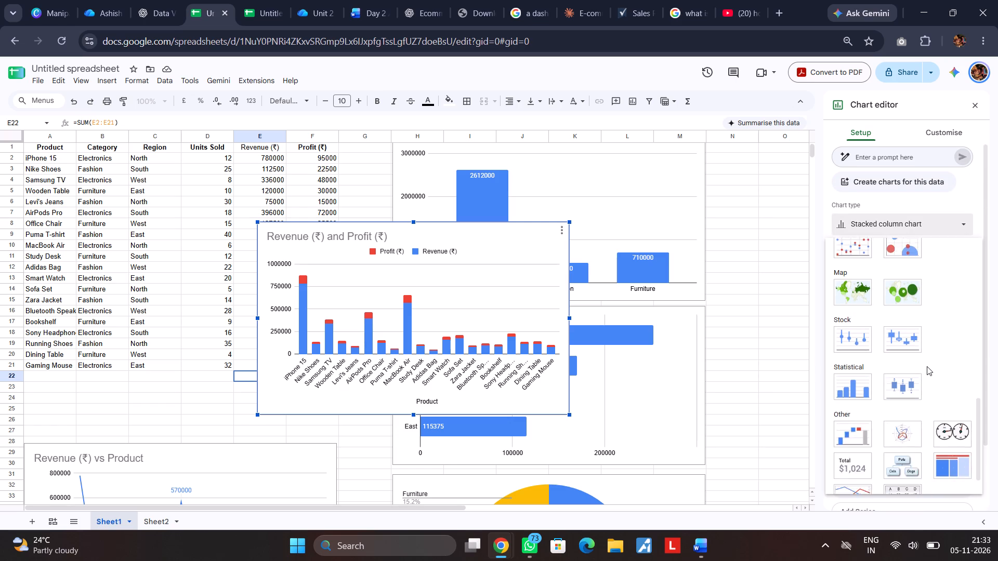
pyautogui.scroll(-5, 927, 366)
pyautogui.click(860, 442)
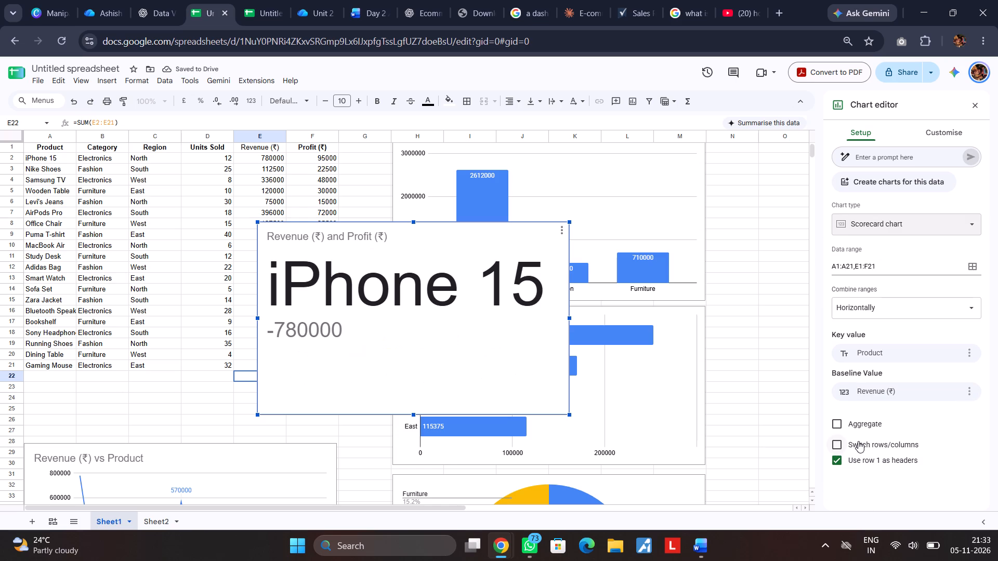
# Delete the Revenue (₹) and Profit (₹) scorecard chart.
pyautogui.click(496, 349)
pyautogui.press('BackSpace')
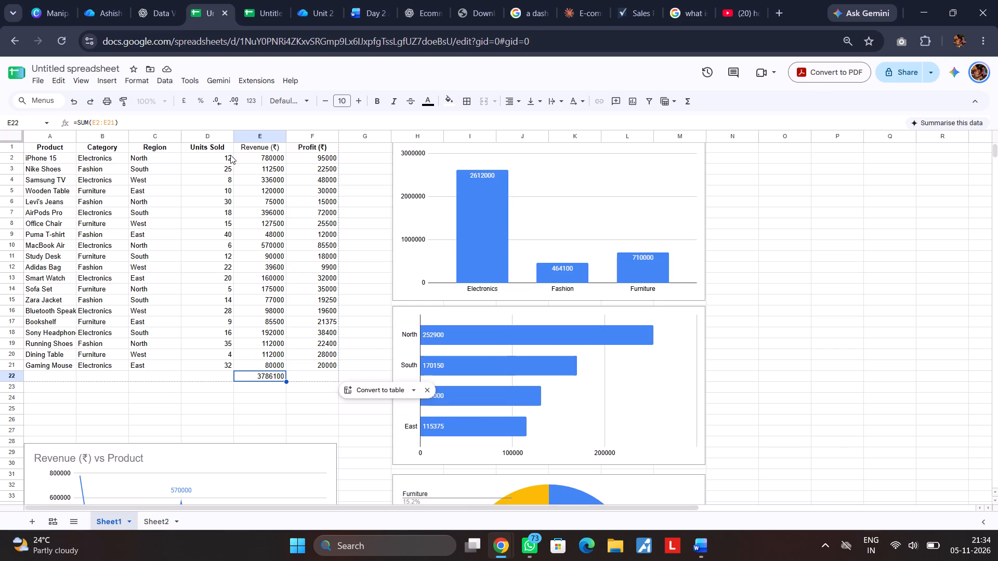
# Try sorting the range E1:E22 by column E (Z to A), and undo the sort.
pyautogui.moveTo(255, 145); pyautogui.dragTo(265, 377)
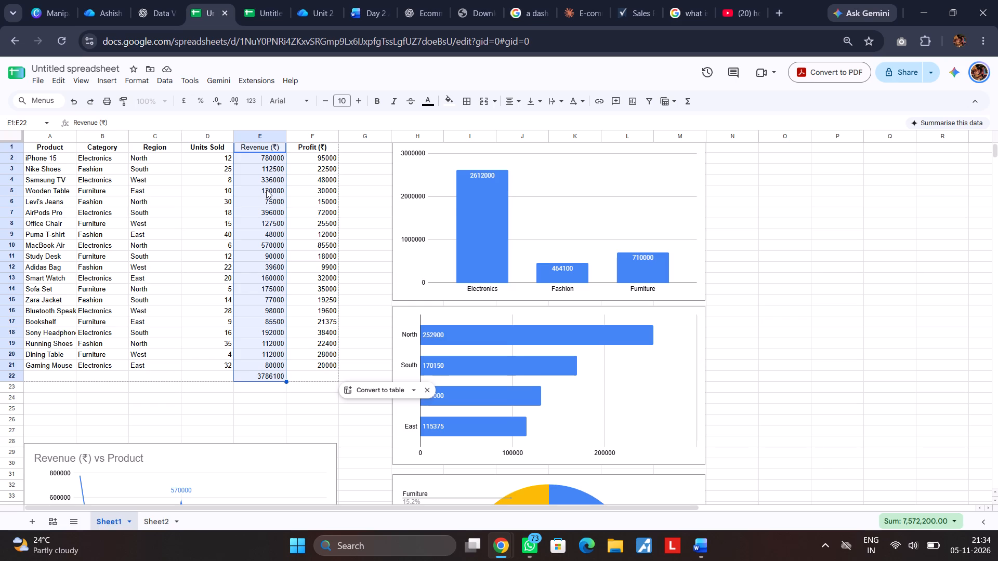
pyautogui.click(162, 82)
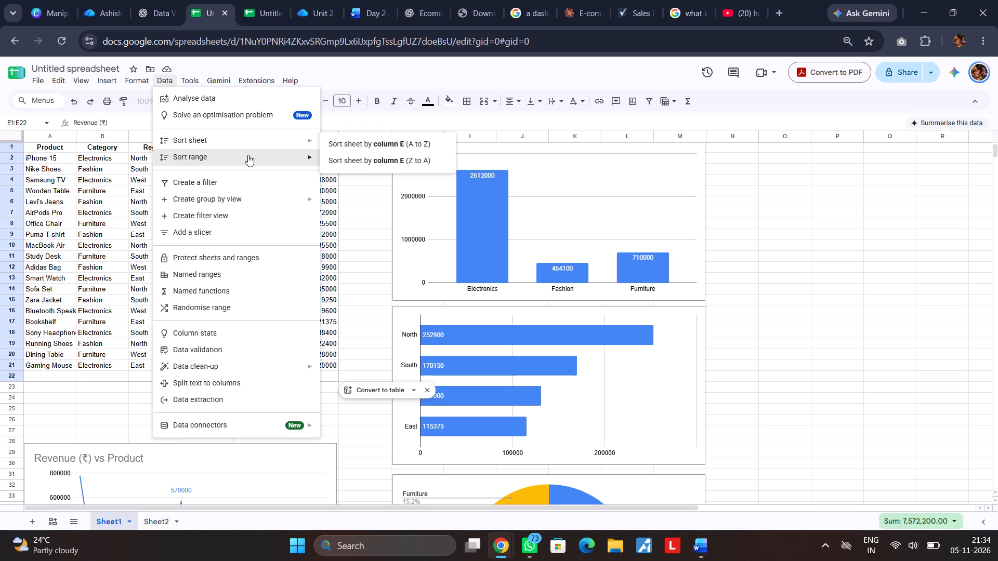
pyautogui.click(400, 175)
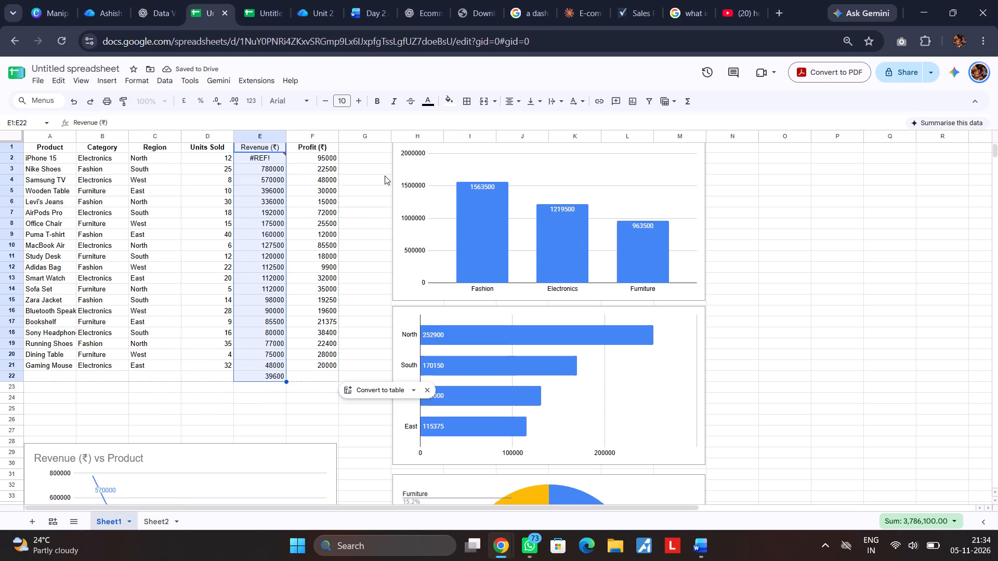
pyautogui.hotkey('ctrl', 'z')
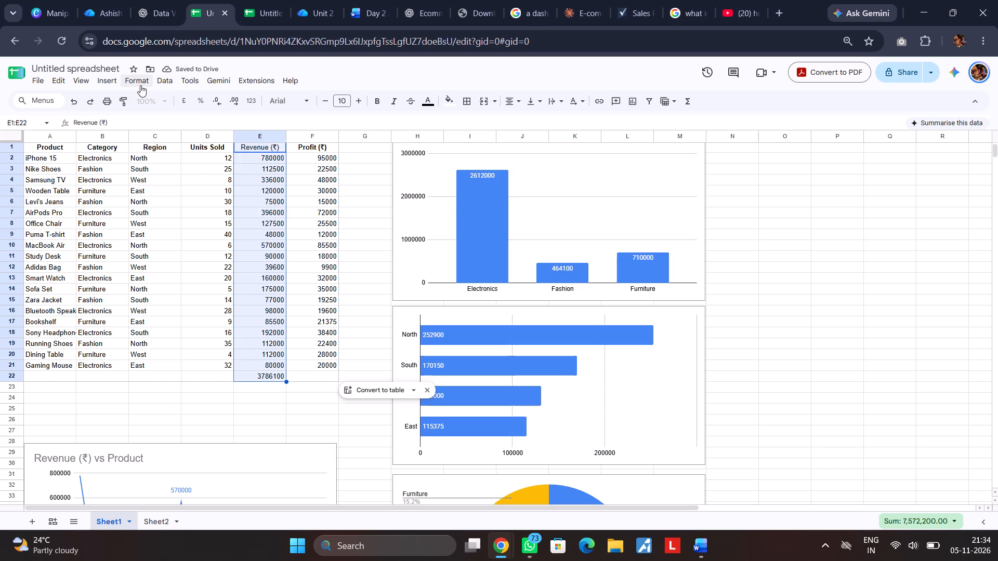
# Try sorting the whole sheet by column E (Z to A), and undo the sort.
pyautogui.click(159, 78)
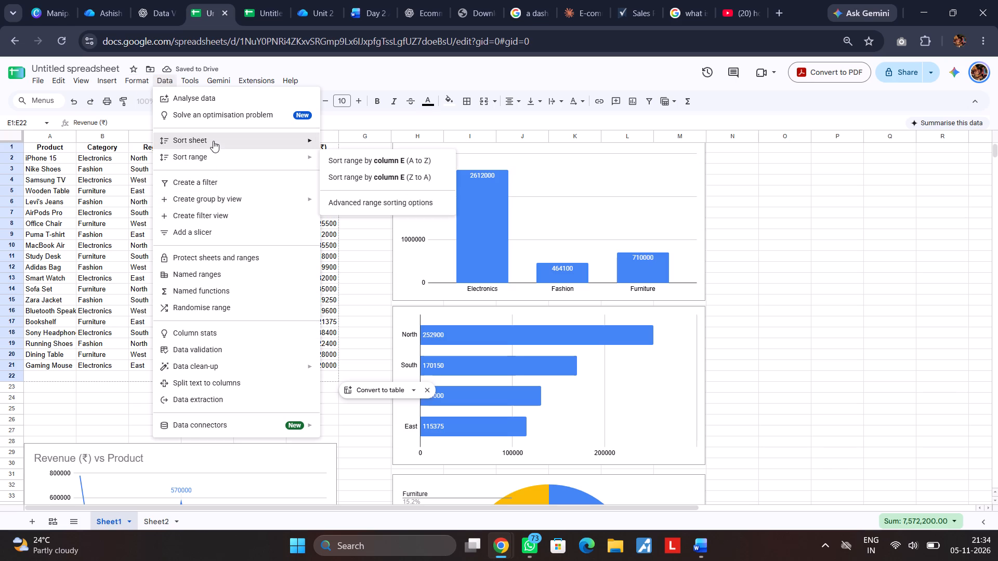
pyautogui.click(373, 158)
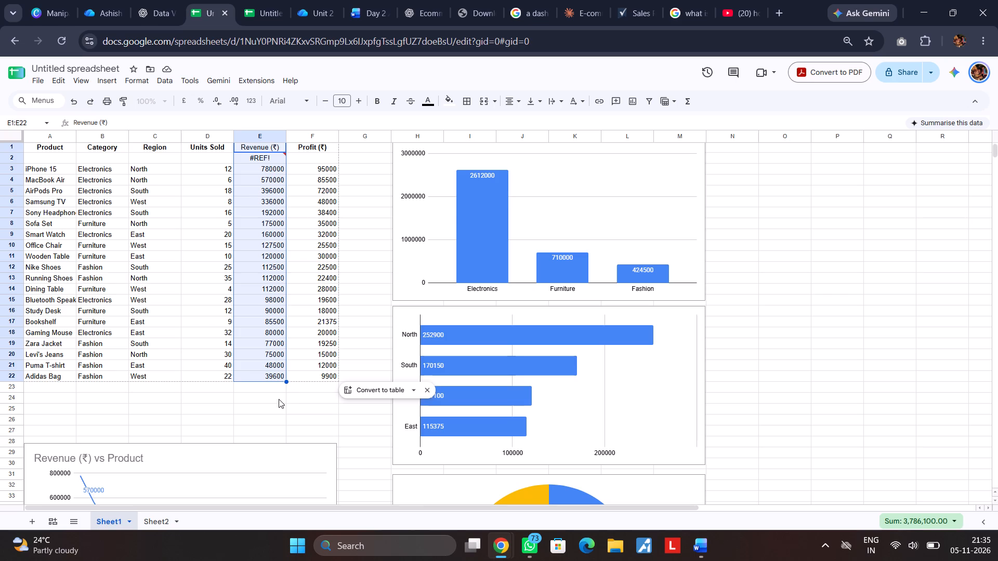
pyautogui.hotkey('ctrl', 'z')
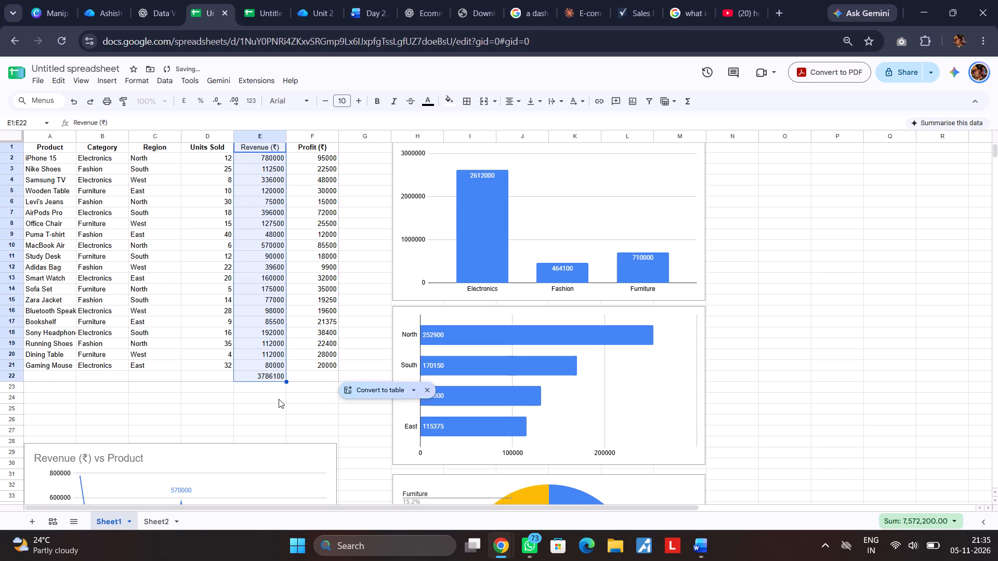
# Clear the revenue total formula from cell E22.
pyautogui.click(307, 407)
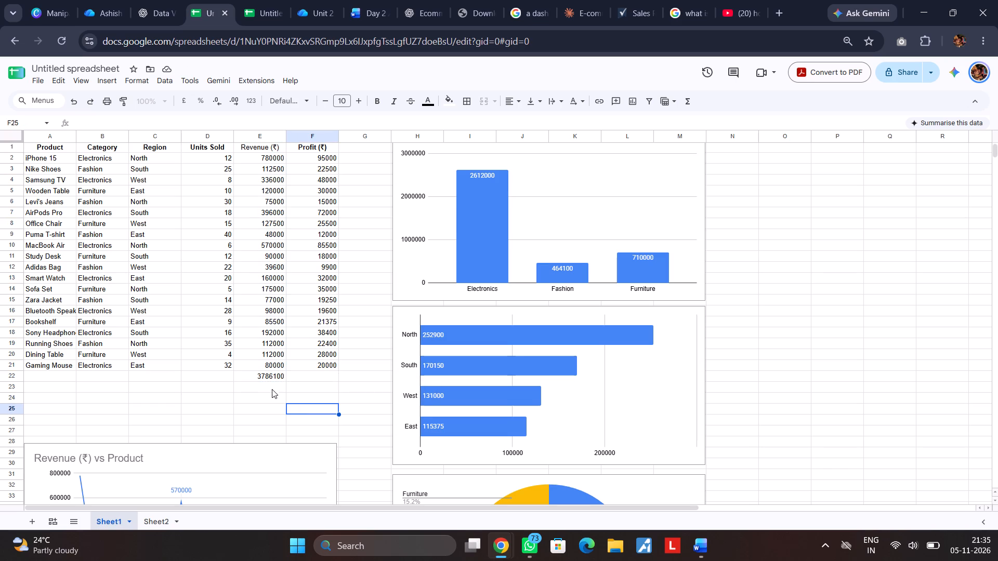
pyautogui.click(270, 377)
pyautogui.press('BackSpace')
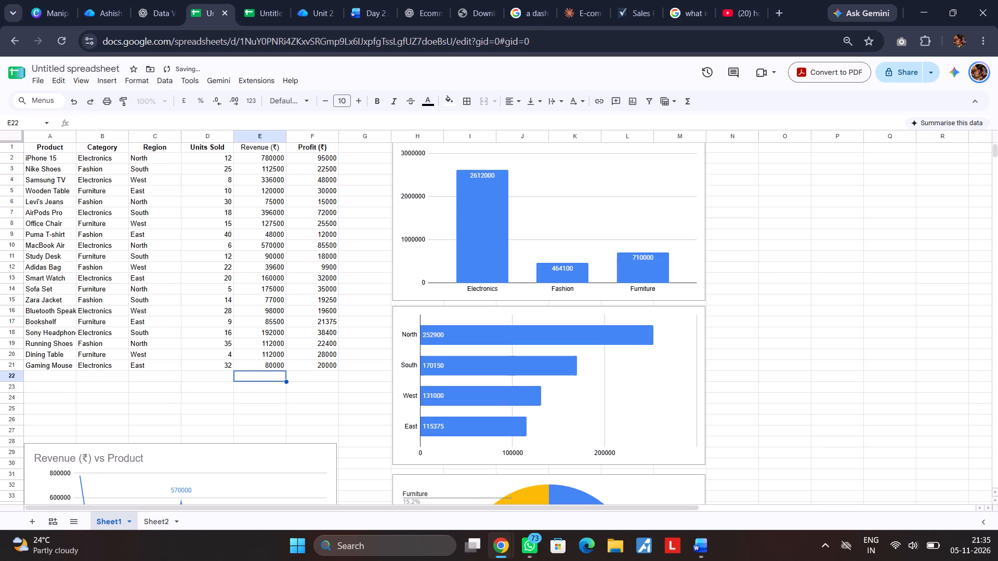
# Fill the Revenue (₹) header from E1 across F1 and G1.
pyautogui.click(363, 160)
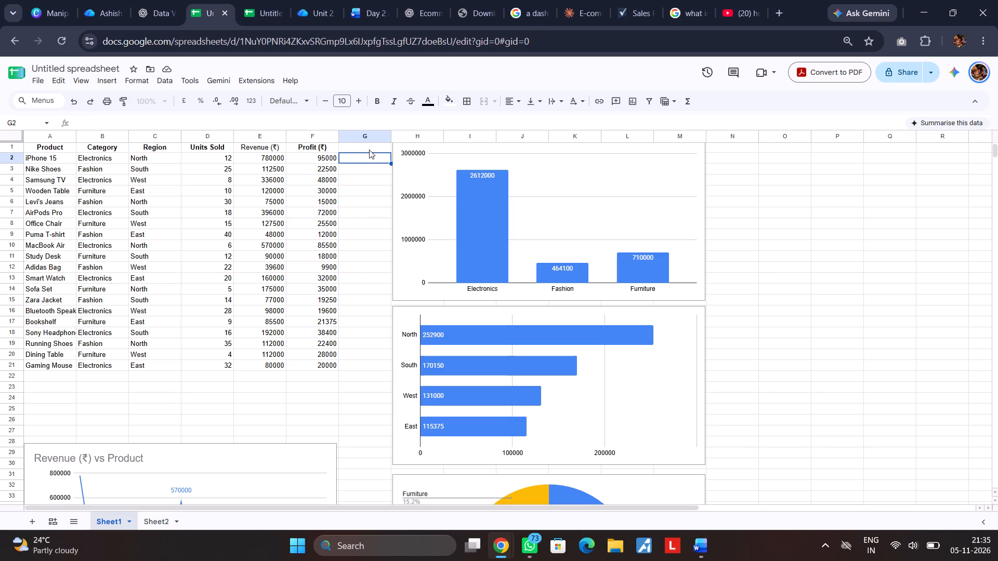
pyautogui.keyDown('alt'); pyautogui.moveTo(264, 146); pyautogui.dragTo(288, 146); pyautogui.keyUp('alt')
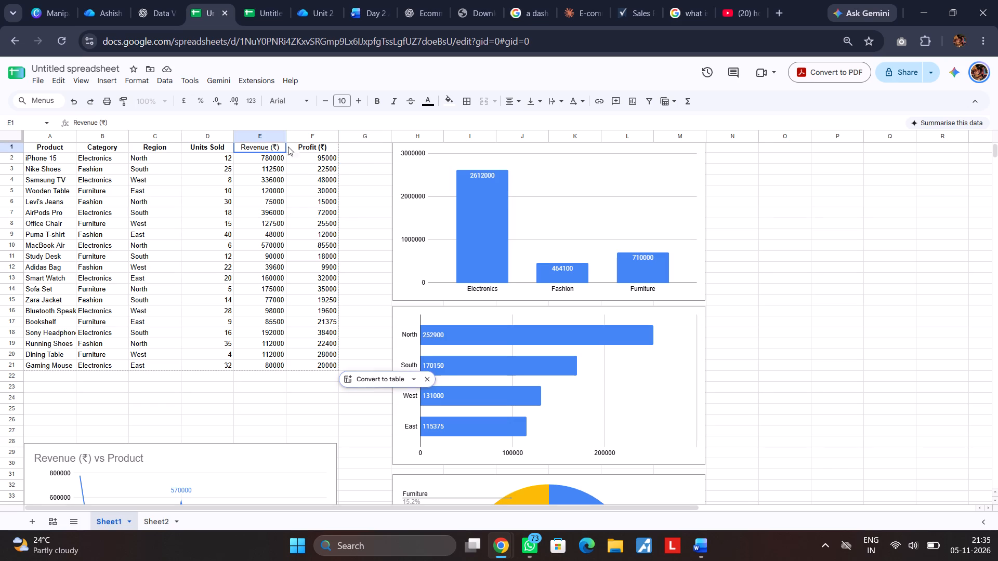
pyautogui.keyDown('alt'); pyautogui.moveTo(288, 146); pyautogui.dragTo(362, 145); pyautogui.keyUp('alt')
pyautogui.click(365, 182)
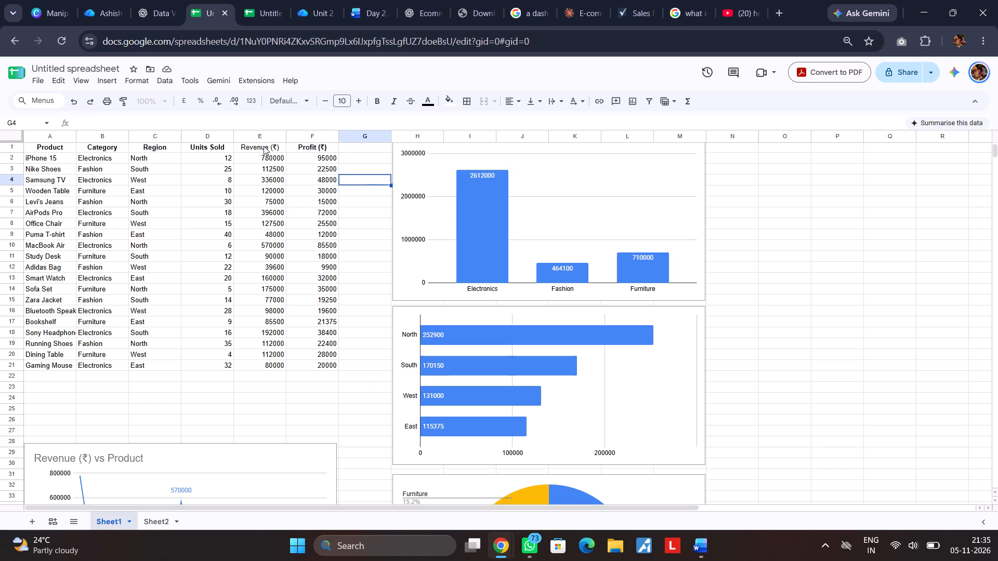
pyautogui.click(264, 146)
pyautogui.moveTo(284, 151); pyautogui.dragTo(360, 148)
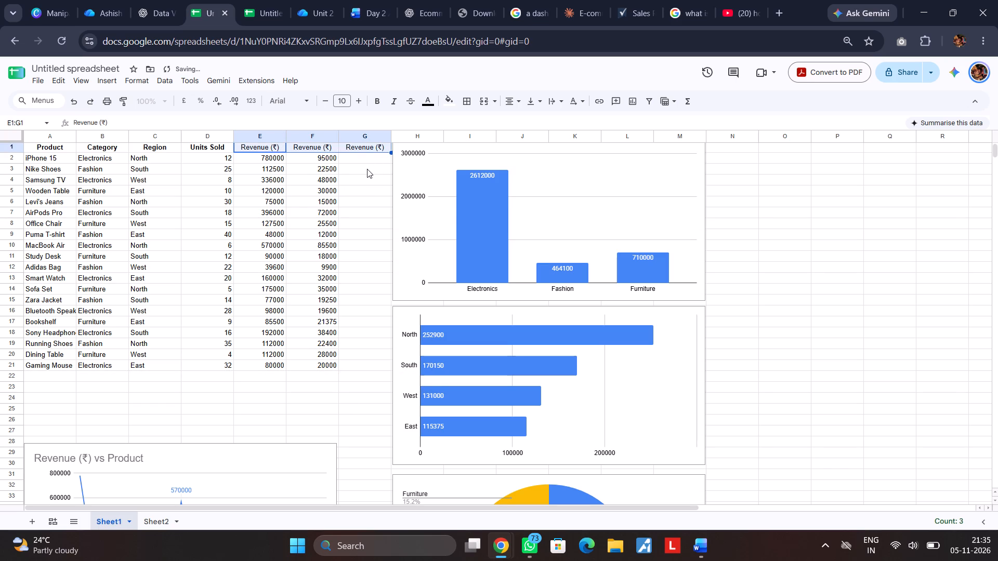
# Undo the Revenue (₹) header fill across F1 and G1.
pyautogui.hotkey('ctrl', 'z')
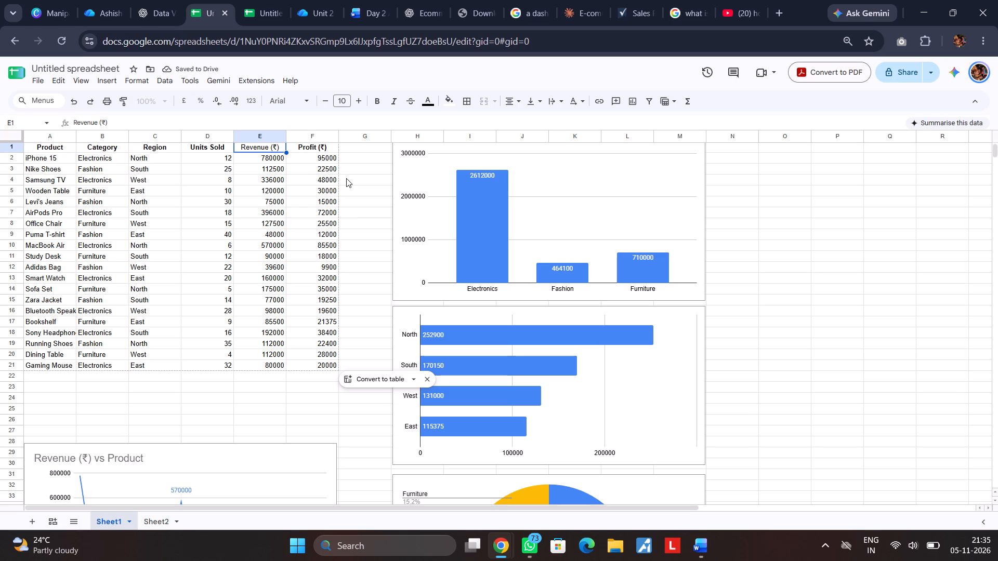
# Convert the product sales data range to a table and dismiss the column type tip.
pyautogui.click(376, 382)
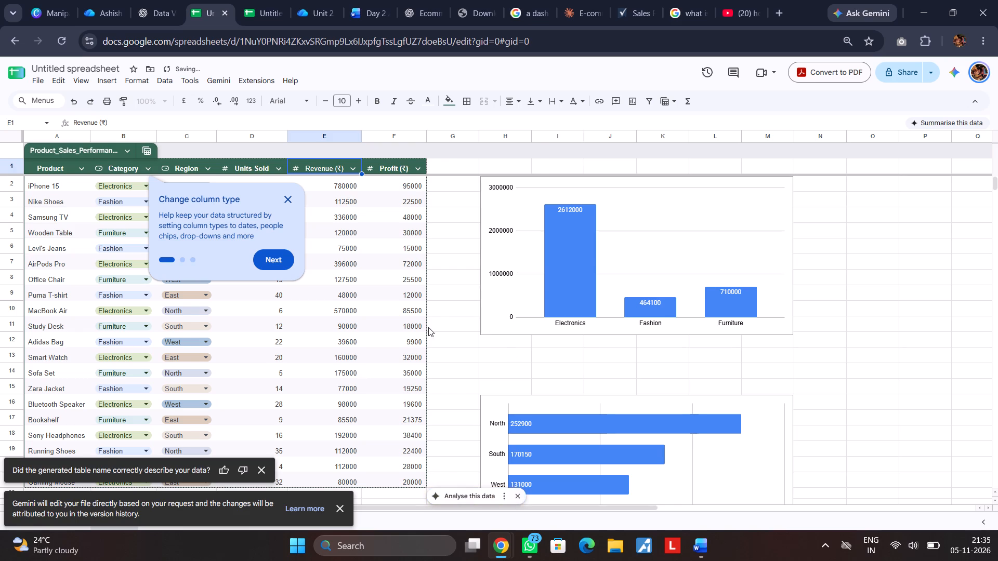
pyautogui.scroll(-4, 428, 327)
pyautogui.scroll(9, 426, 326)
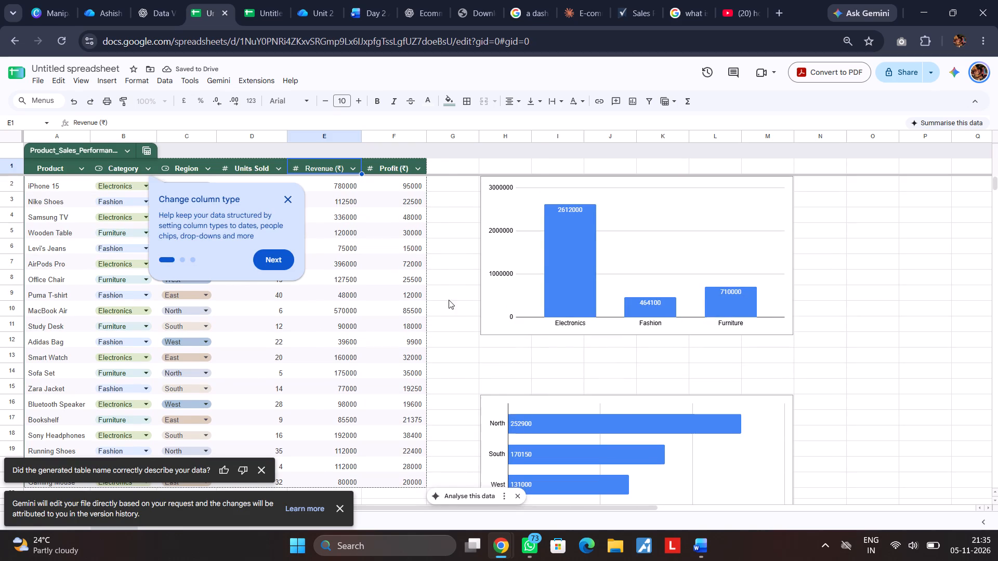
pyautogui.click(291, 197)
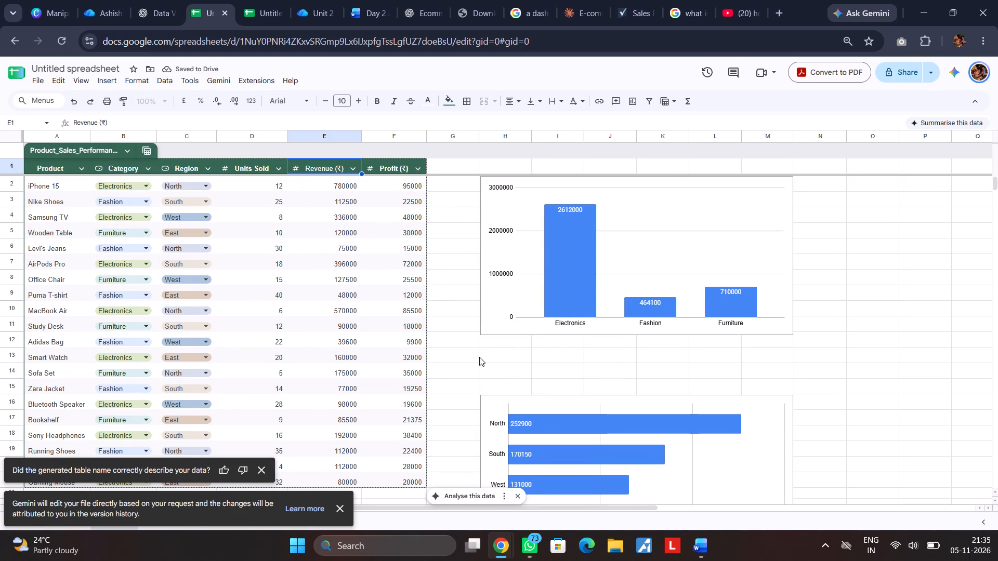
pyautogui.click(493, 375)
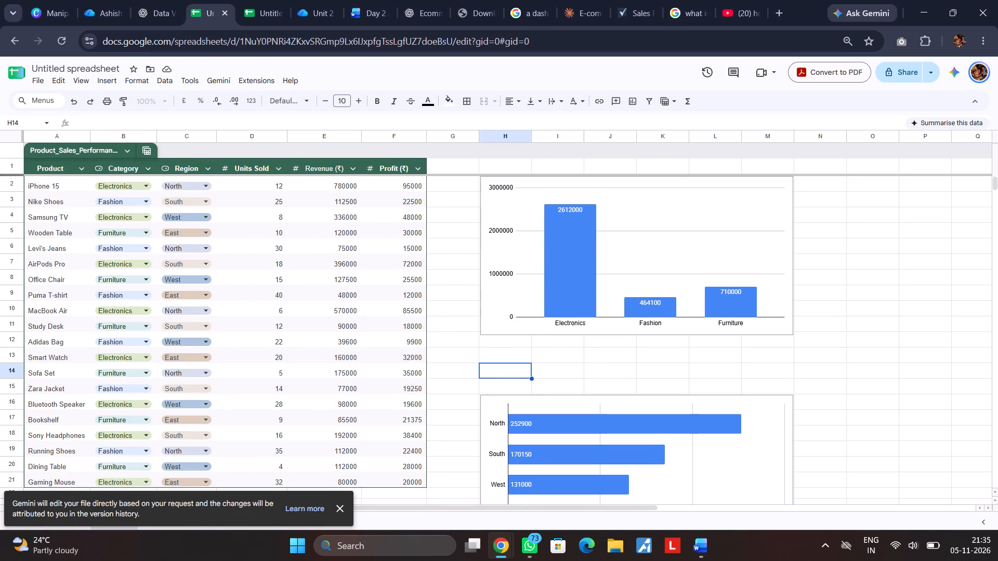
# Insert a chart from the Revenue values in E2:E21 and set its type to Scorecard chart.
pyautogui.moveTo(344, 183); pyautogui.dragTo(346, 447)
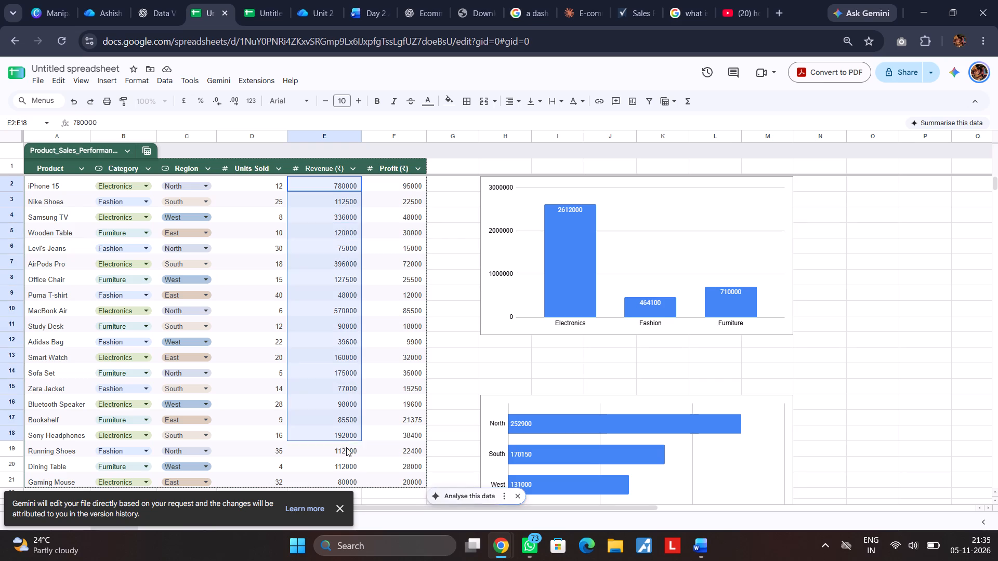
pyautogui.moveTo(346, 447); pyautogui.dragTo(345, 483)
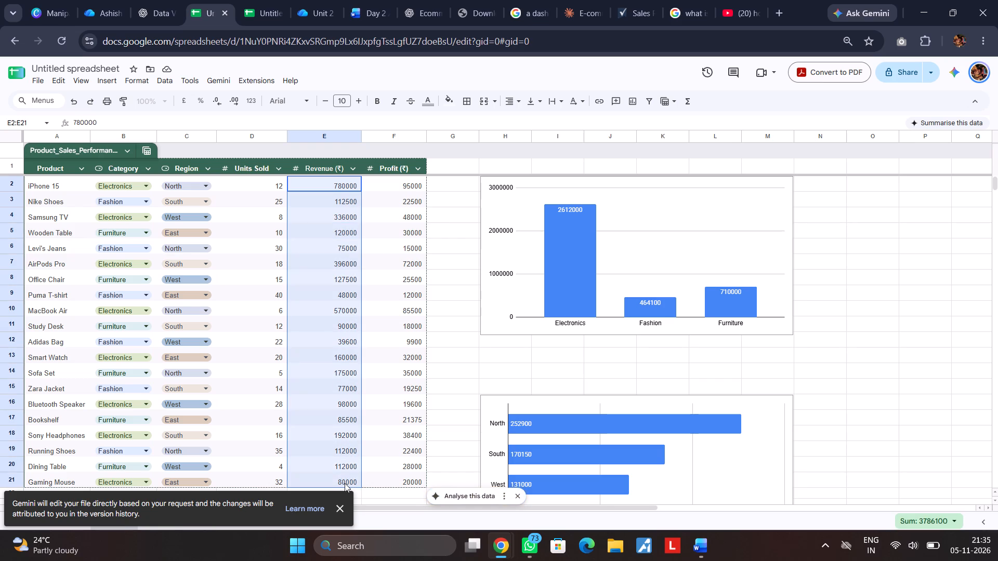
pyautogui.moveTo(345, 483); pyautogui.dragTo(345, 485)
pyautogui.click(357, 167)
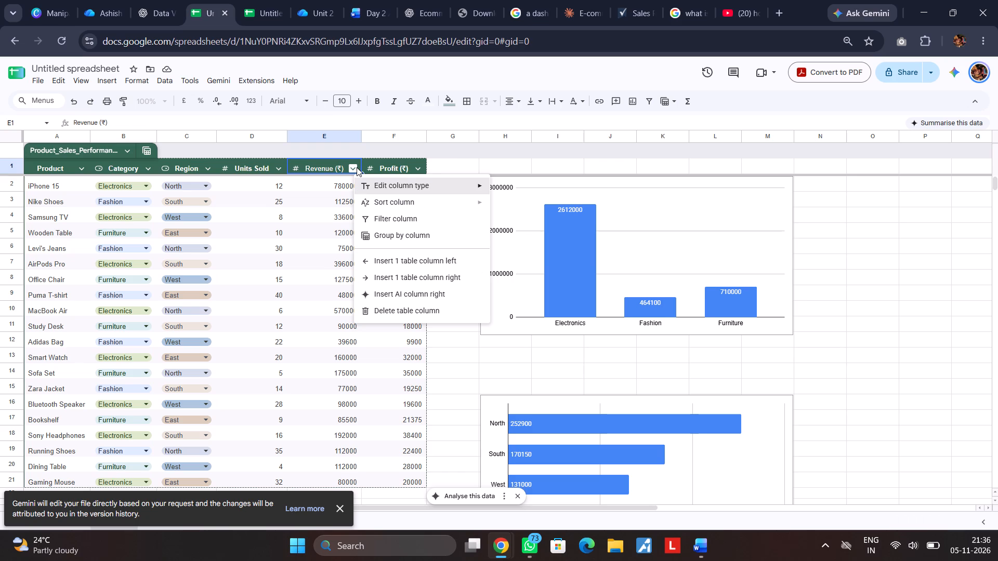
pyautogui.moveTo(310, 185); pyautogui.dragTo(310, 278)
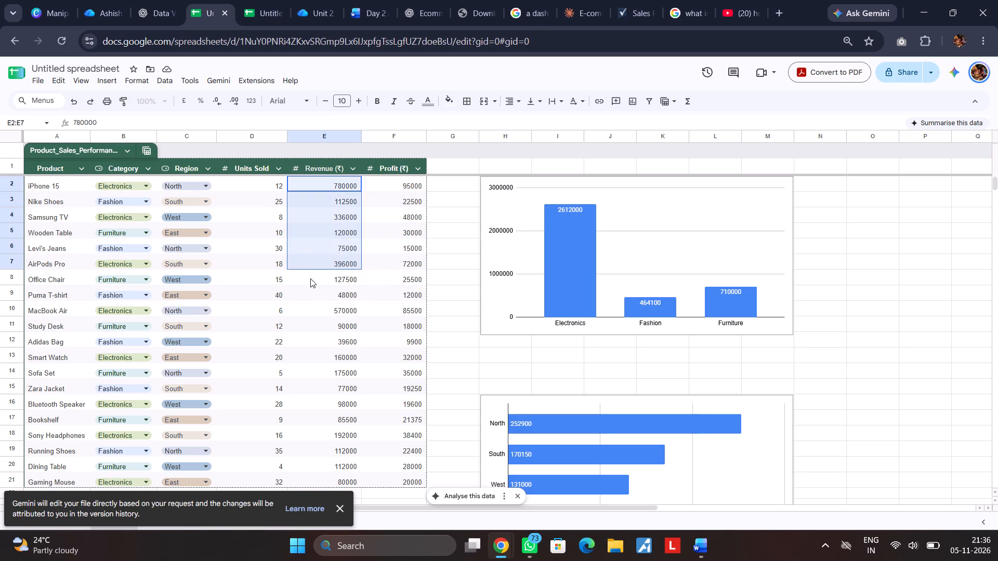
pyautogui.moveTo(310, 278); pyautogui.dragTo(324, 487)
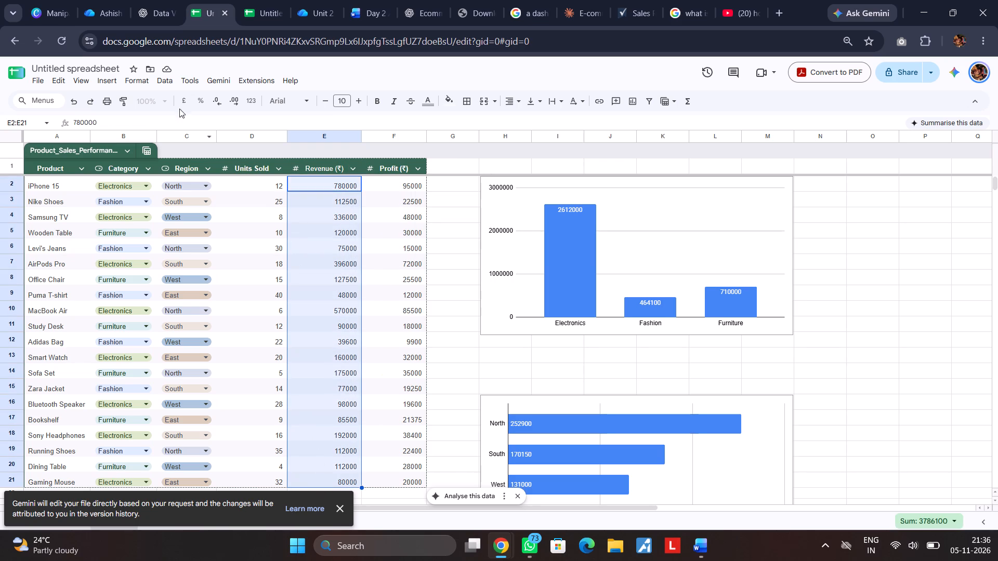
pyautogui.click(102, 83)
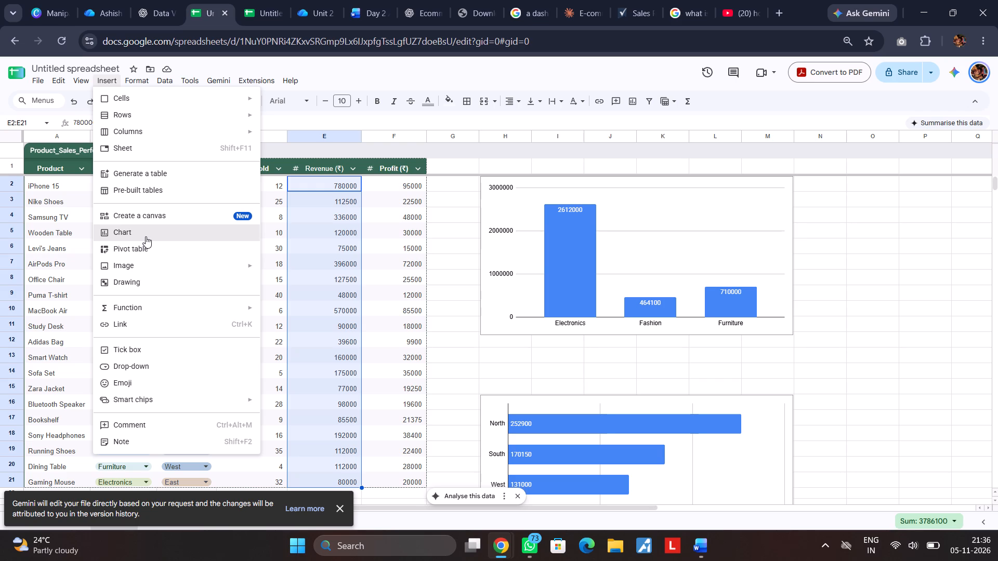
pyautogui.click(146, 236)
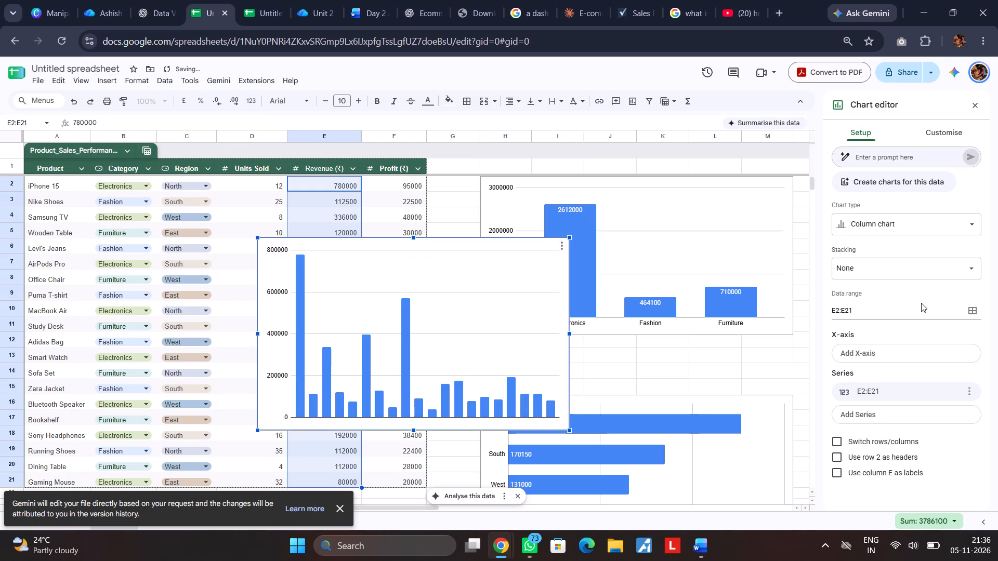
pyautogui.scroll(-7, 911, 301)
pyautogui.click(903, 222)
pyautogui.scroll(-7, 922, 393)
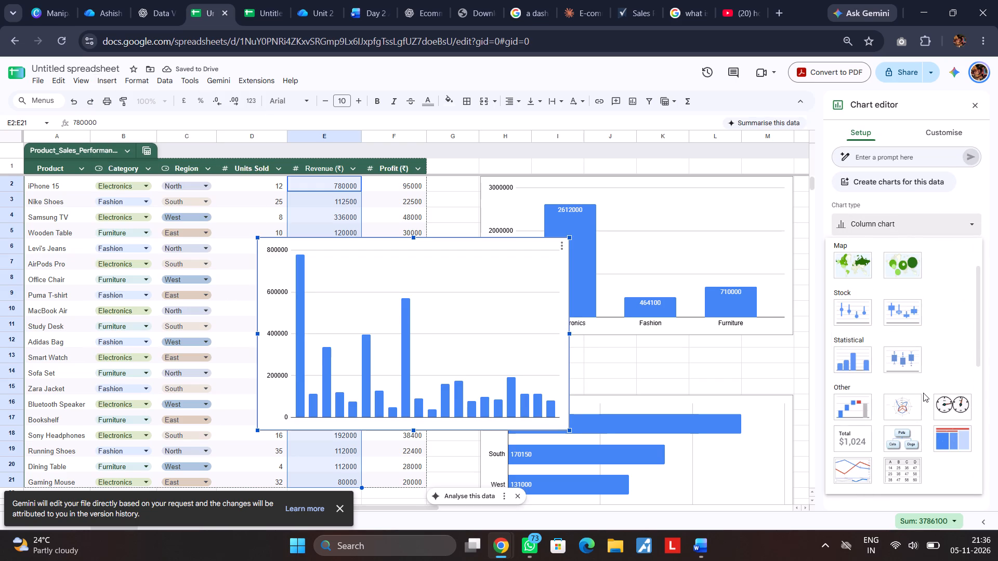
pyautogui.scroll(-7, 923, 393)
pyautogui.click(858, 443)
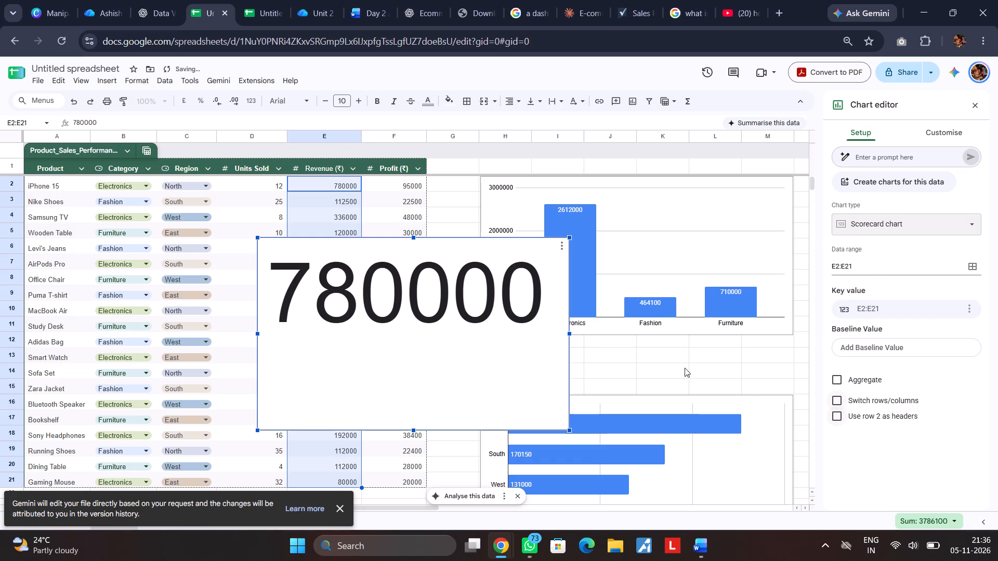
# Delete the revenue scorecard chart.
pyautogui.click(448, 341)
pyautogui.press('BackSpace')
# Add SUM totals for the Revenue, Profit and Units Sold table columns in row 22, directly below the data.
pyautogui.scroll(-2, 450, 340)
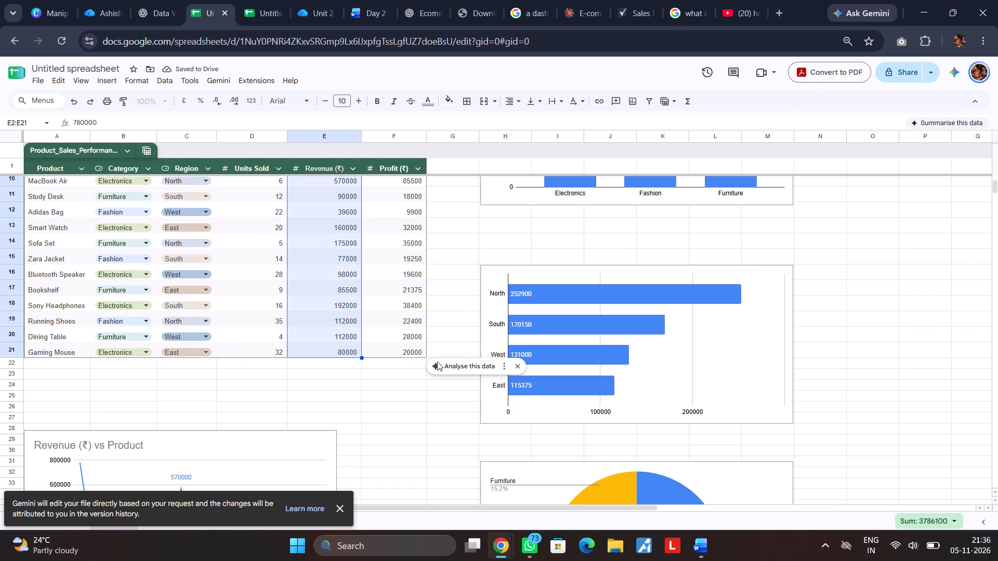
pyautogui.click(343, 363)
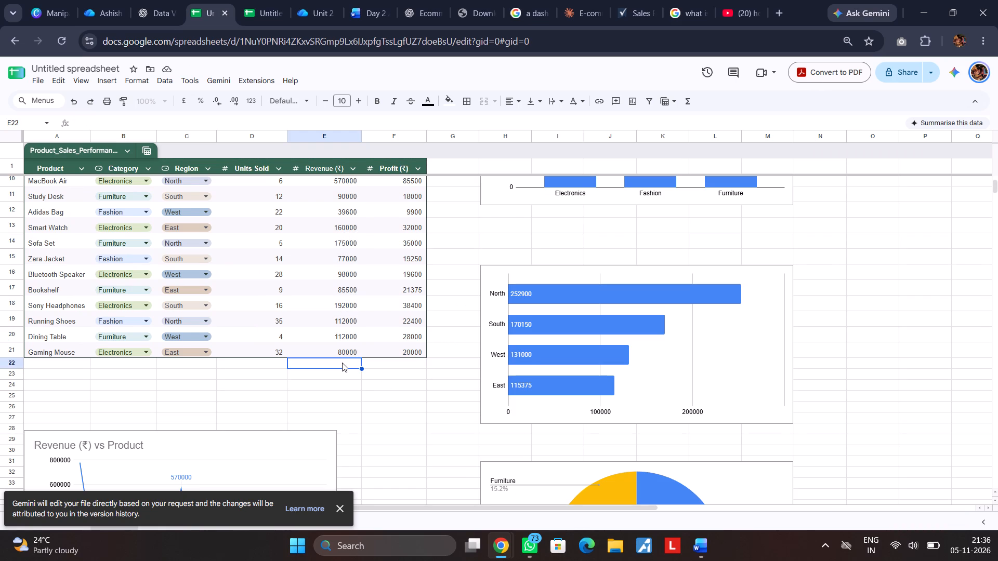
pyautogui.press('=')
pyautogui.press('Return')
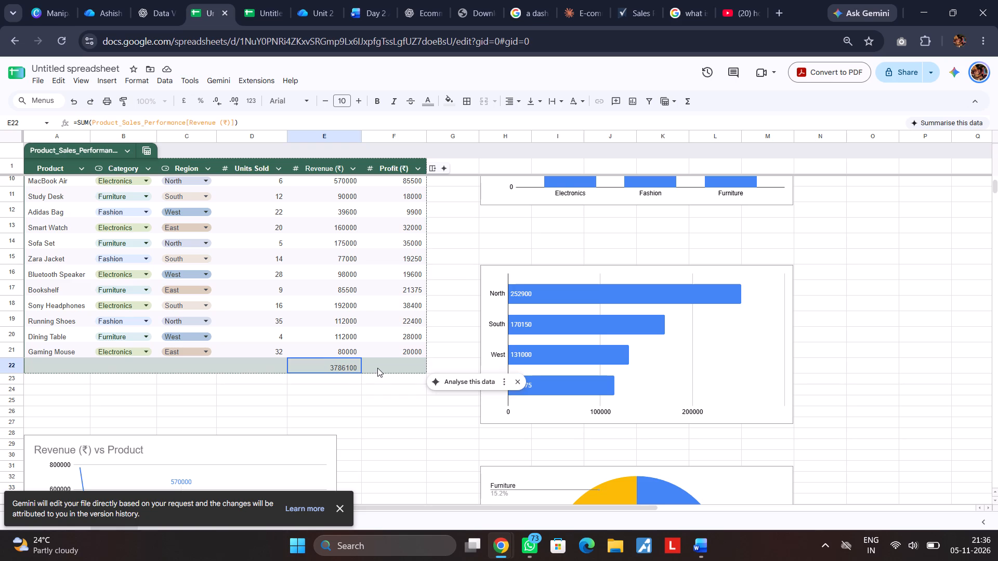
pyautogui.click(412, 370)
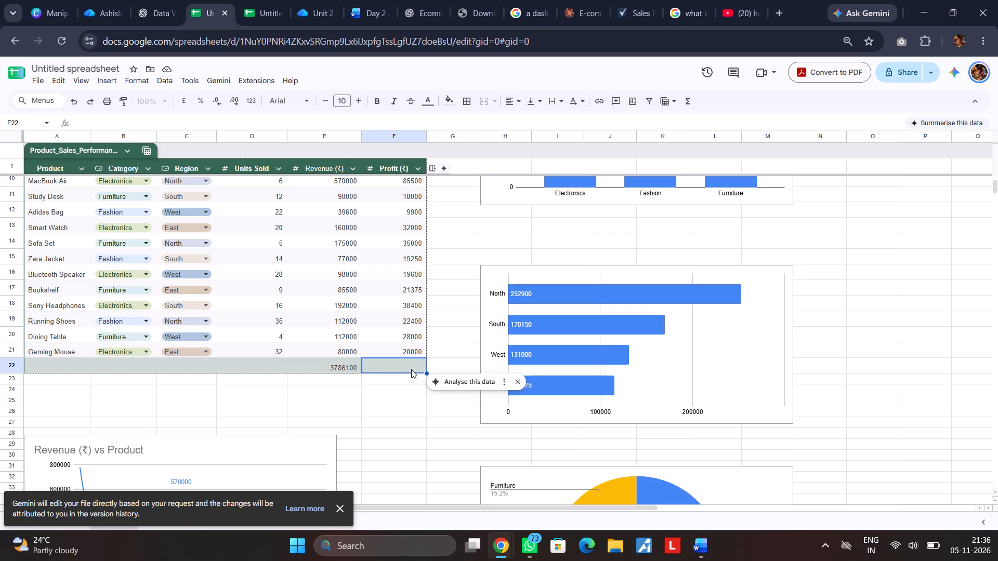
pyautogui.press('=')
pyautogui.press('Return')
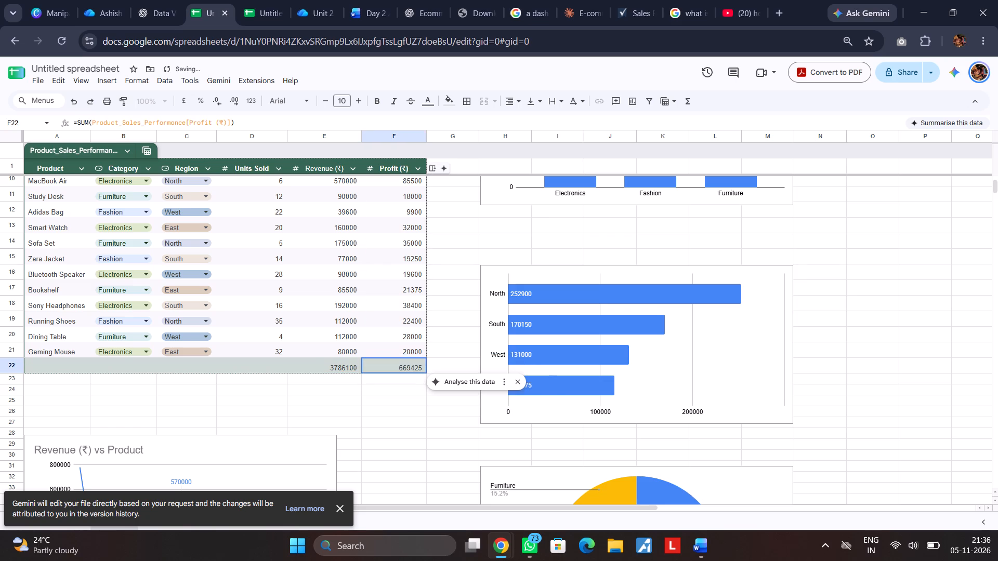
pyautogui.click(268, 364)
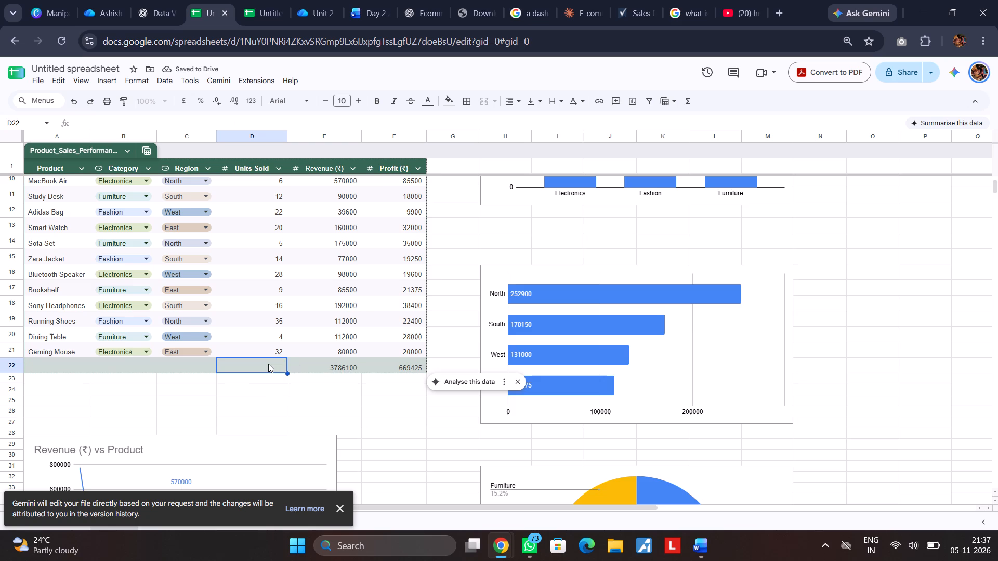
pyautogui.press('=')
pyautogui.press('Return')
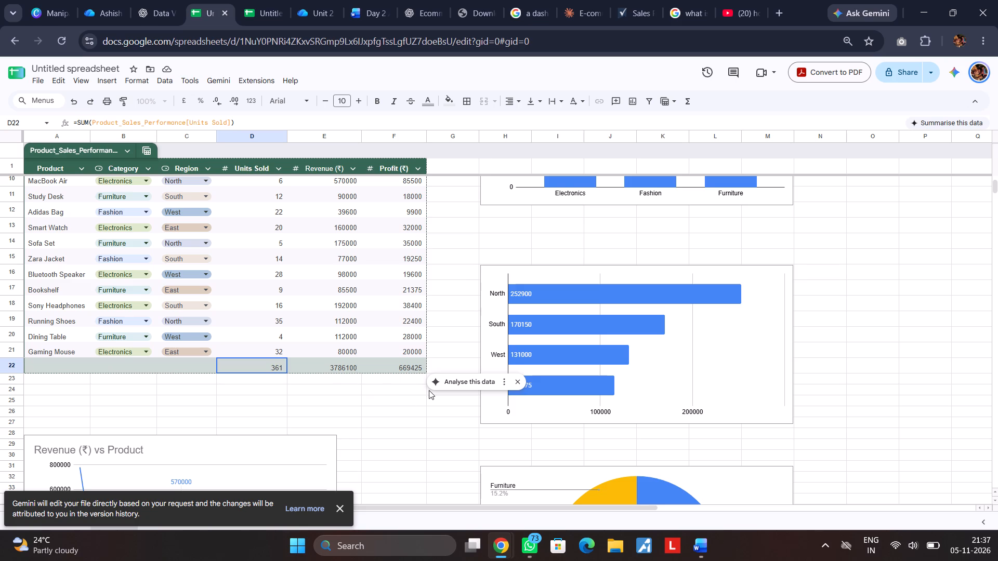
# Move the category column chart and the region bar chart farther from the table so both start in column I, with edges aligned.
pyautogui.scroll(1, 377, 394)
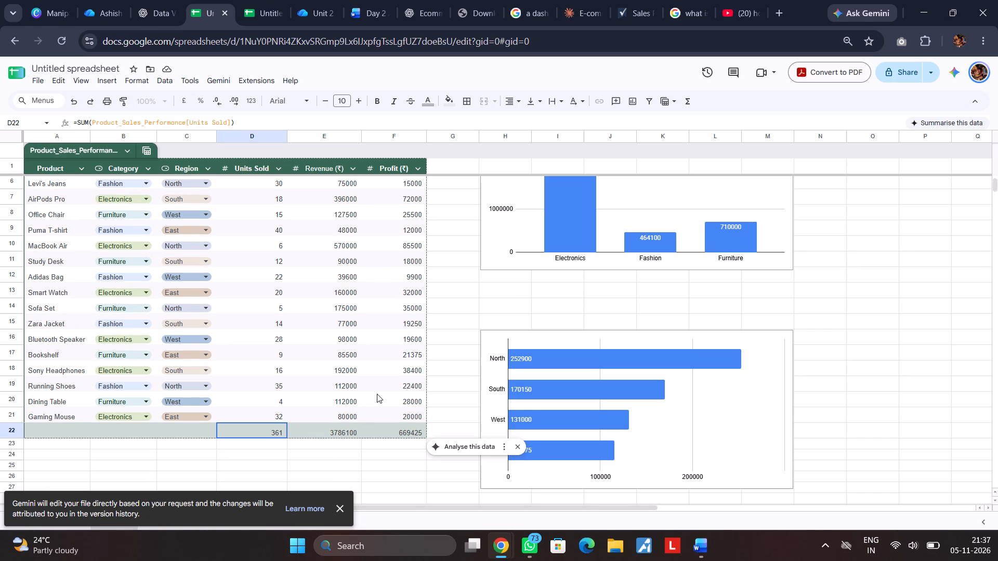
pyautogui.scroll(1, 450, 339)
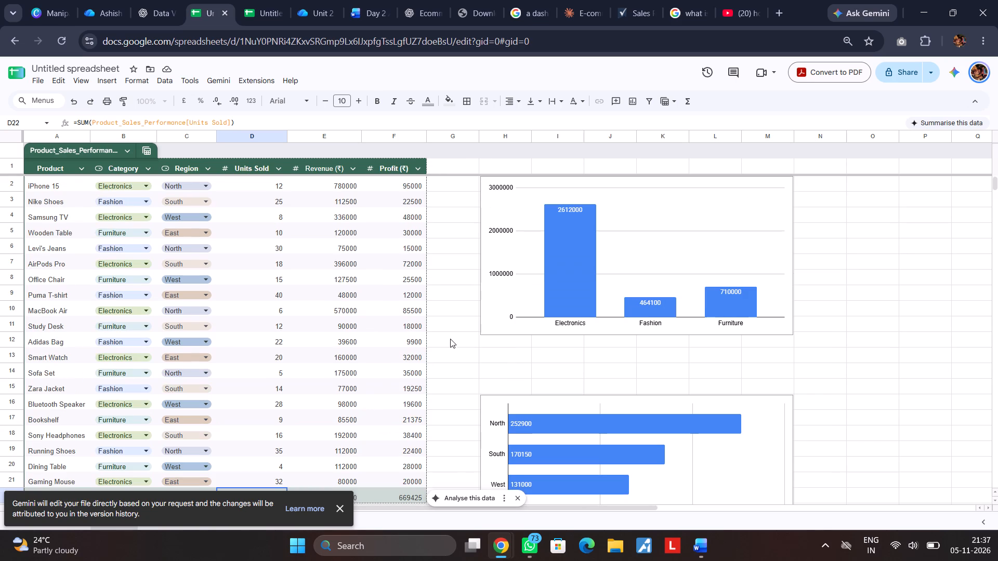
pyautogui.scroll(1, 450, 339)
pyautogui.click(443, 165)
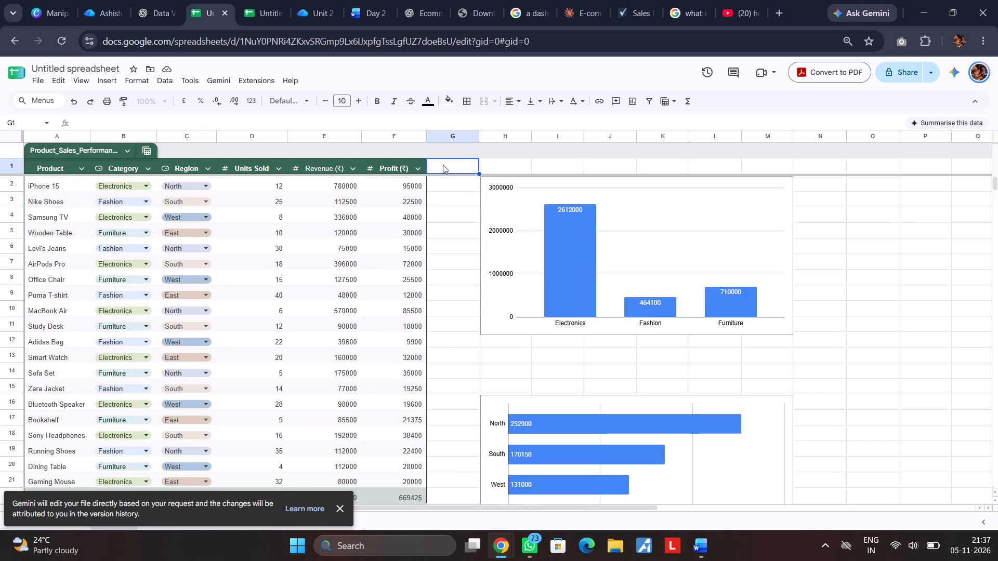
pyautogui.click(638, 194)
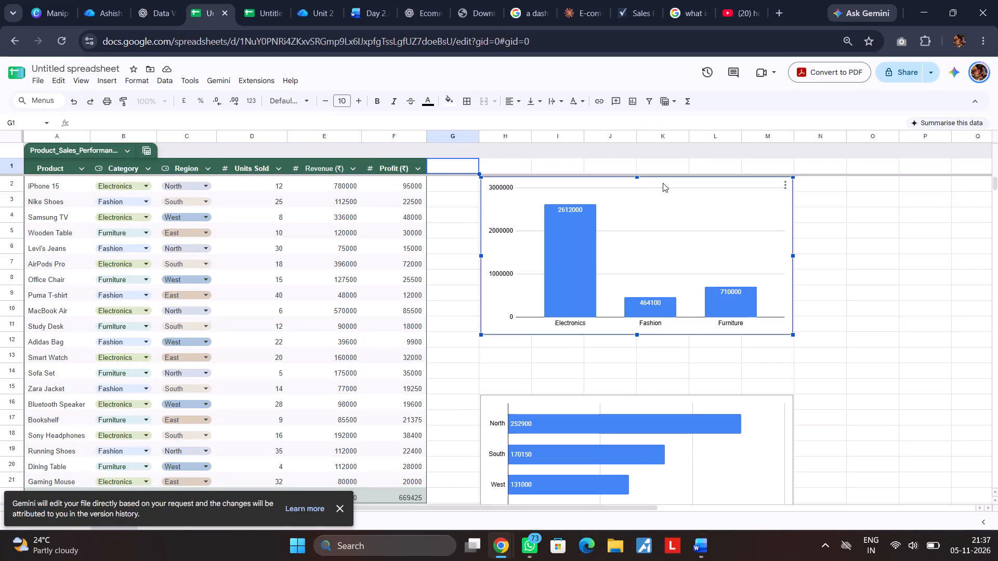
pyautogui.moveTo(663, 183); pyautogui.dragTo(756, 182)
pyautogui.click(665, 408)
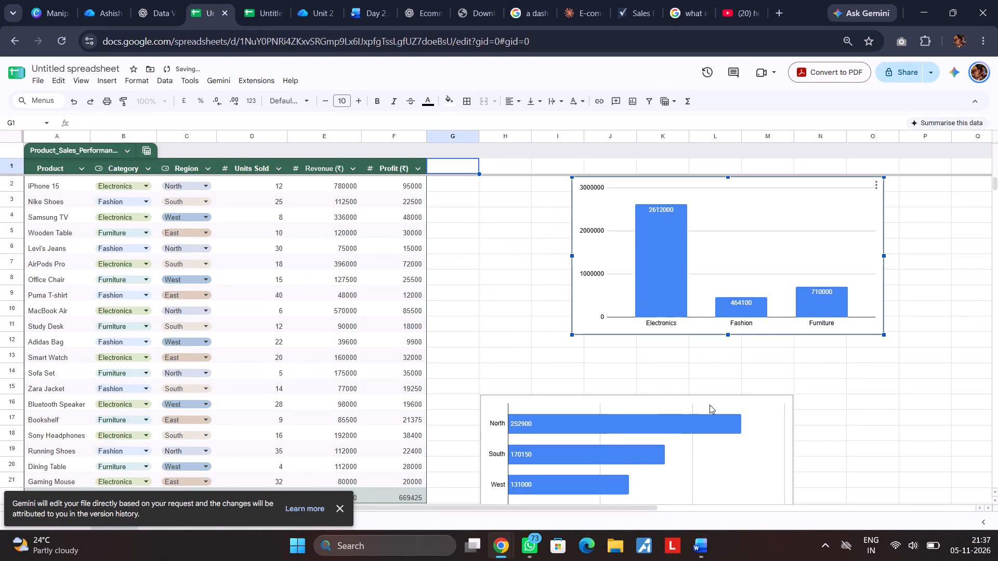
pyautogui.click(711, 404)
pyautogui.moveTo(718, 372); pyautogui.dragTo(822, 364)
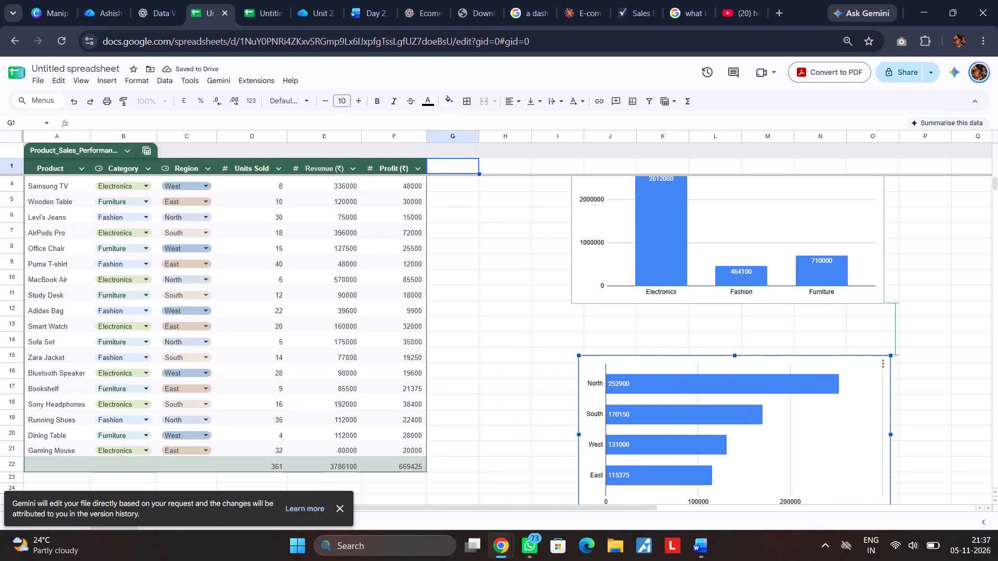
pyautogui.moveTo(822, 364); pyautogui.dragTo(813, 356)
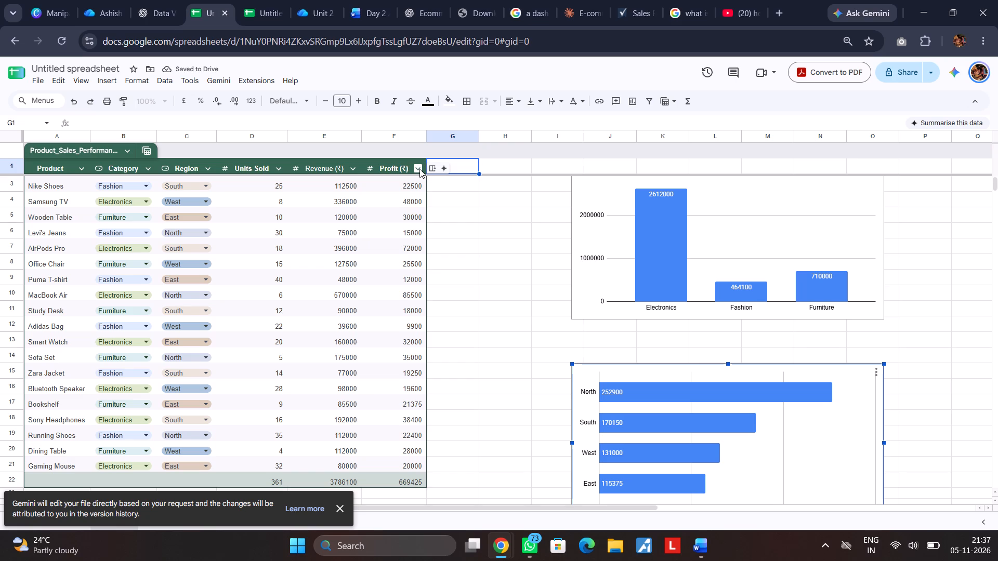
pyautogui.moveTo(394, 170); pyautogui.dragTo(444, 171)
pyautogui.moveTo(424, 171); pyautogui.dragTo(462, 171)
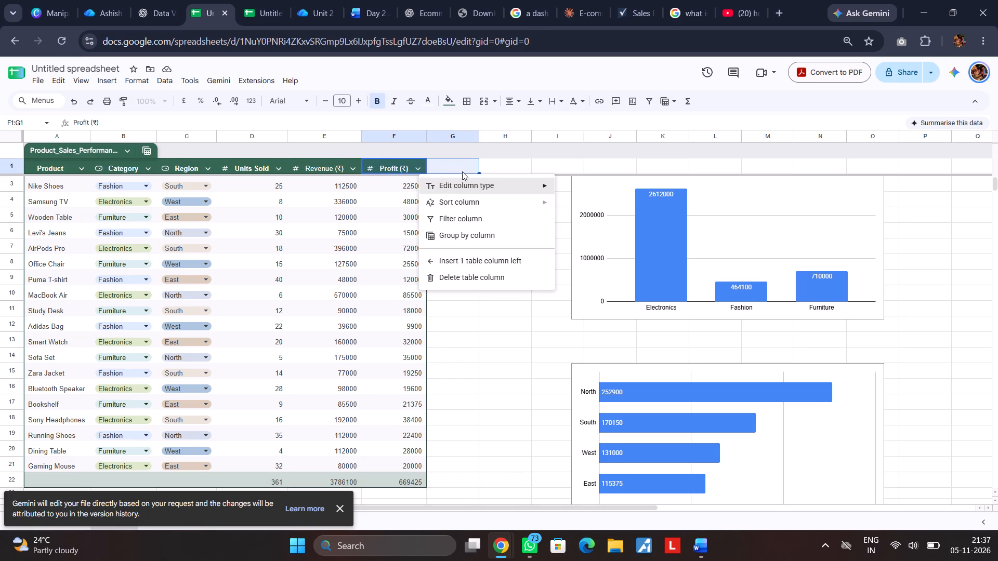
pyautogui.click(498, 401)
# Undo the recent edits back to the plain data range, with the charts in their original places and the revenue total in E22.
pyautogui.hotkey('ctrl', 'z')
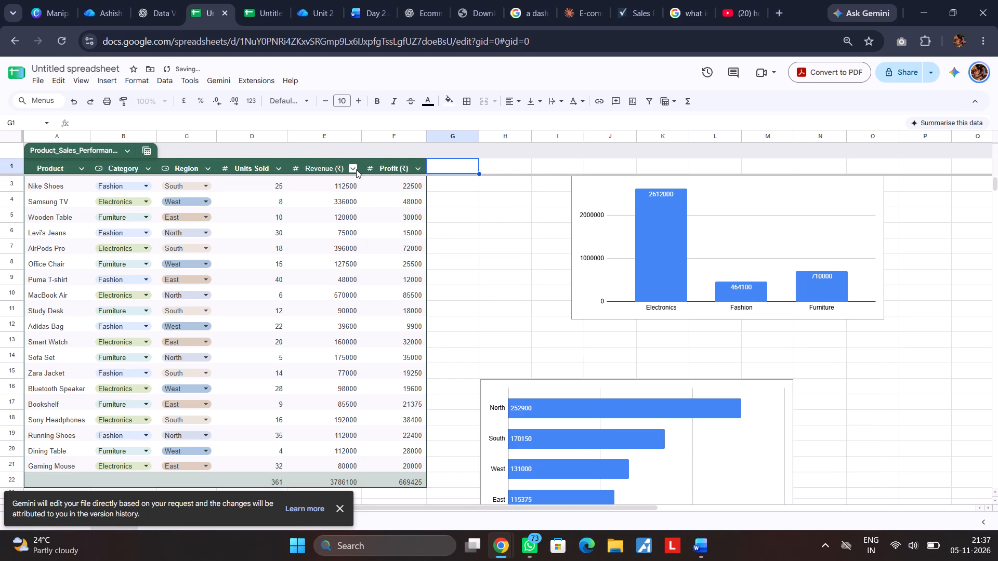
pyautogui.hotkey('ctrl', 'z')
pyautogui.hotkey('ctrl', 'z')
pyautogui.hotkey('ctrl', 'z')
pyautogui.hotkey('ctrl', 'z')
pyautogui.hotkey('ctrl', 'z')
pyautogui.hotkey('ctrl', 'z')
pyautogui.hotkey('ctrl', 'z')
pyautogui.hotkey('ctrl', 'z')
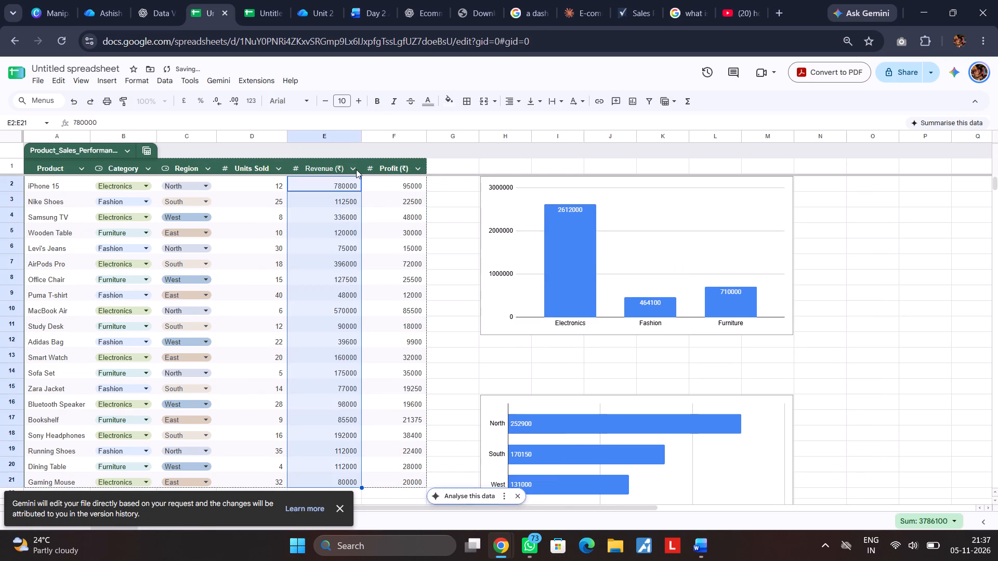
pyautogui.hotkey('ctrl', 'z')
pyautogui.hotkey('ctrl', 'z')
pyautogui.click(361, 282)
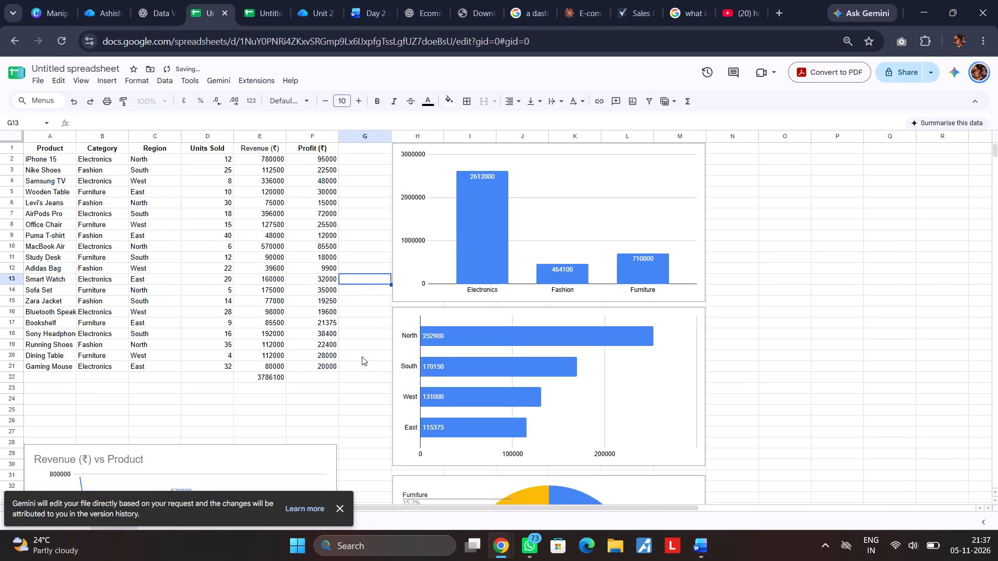
# Move the category column chart and the region bar chart away from the table, stacked with aligned edges starting near the end of column K.
pyautogui.click(268, 376)
pyautogui.click(445, 148)
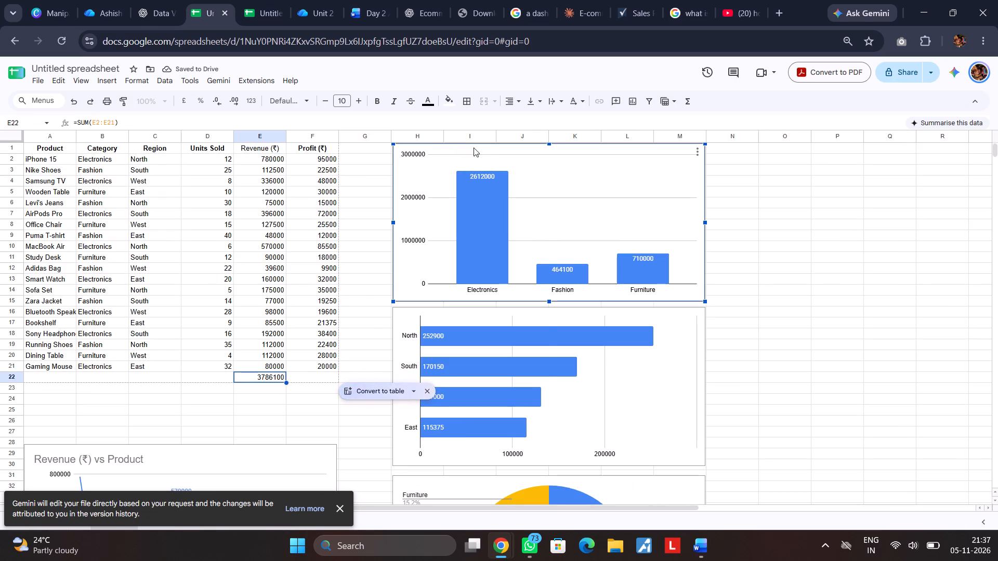
pyautogui.moveTo(499, 146); pyautogui.dragTo(699, 153)
pyautogui.click(494, 319)
pyautogui.moveTo(532, 316); pyautogui.dragTo(609, 317)
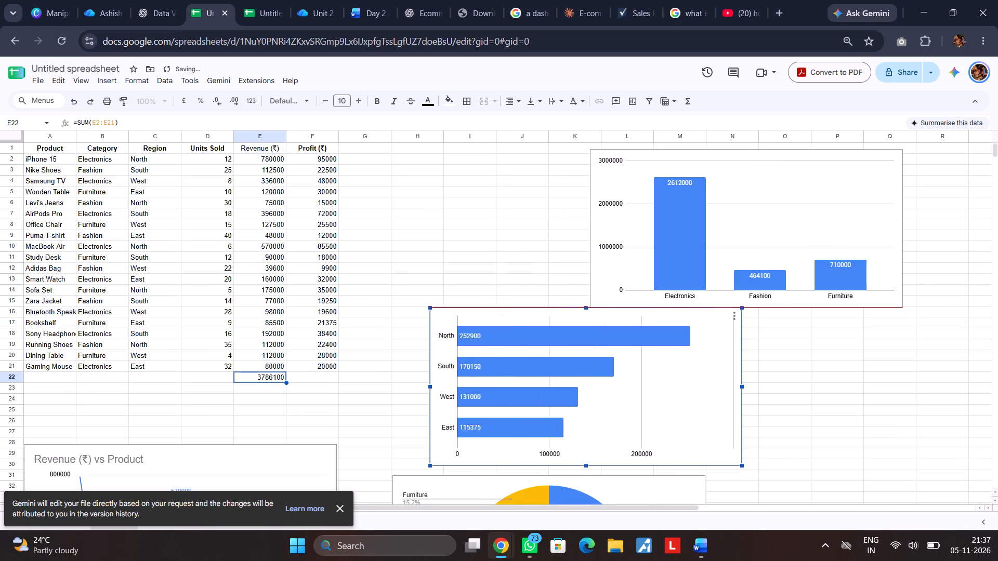
pyautogui.moveTo(609, 317); pyautogui.dragTo(733, 317)
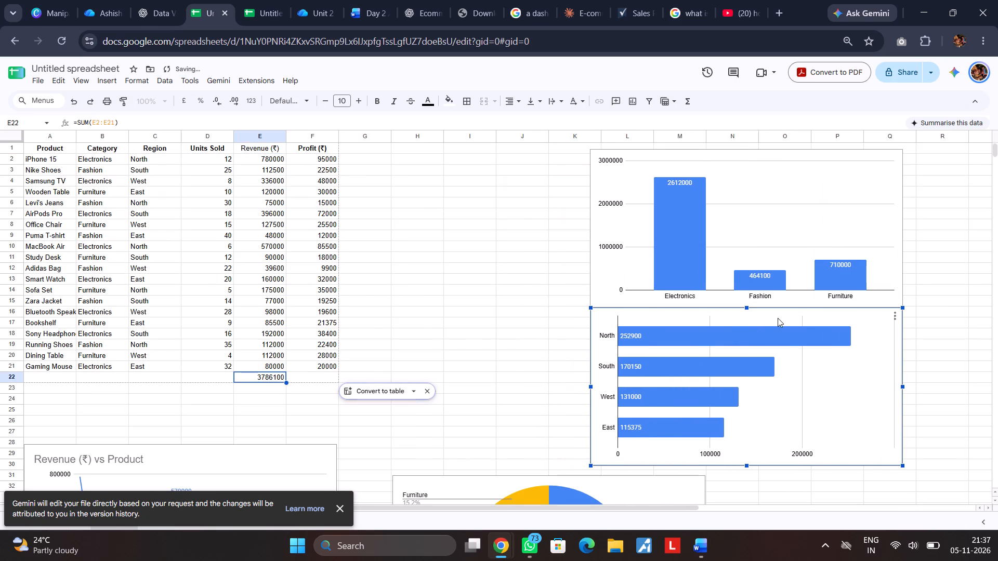
pyautogui.moveTo(779, 316); pyautogui.dragTo(781, 322)
pyautogui.click(557, 316)
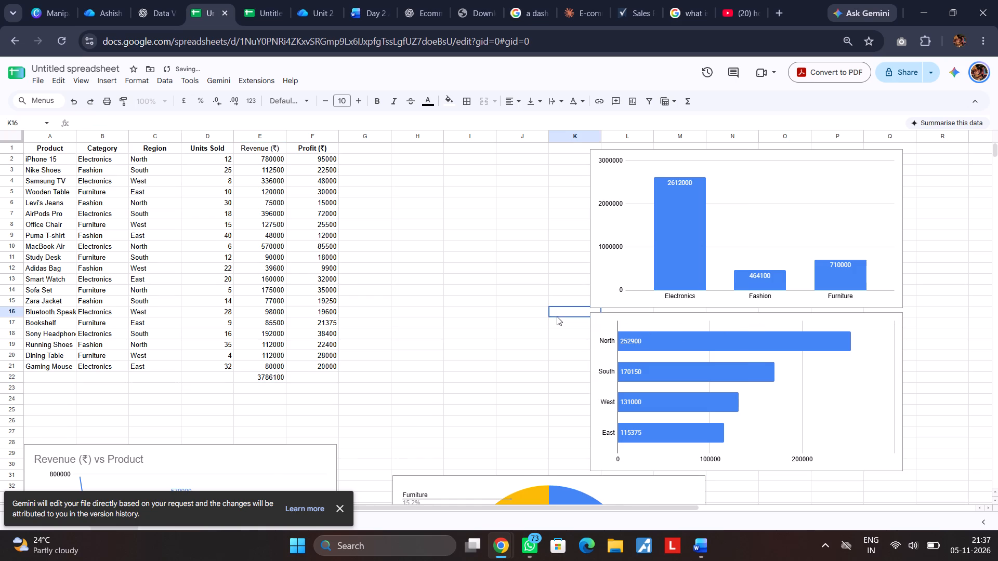
# Move the category pie chart directly below the region bar chart, aligning its side edges with that chart.
pyautogui.scroll(-3, 557, 316)
pyautogui.click(650, 310)
pyautogui.moveTo(619, 289); pyautogui.dragTo(808, 303)
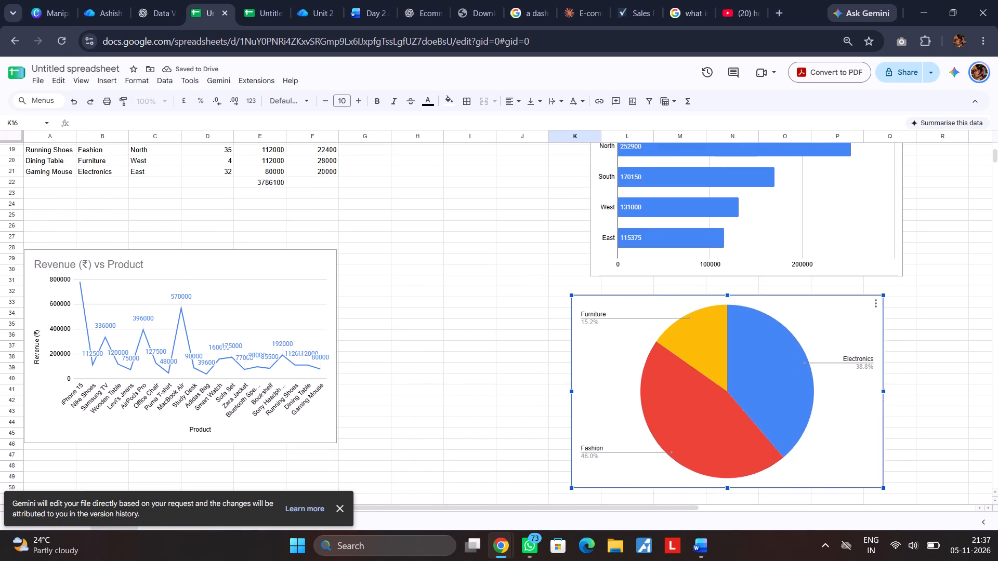
pyautogui.moveTo(808, 303); pyautogui.dragTo(820, 295)
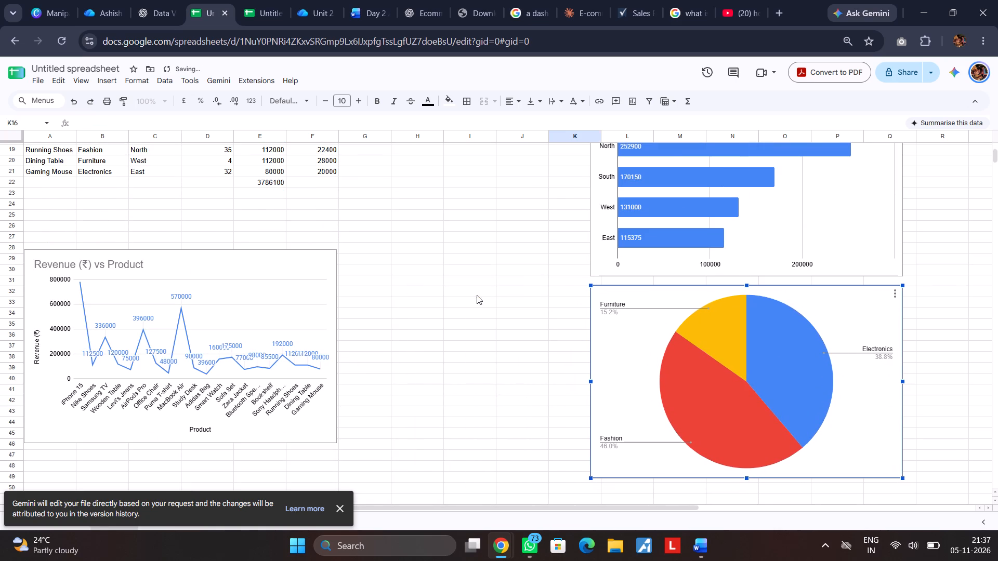
pyautogui.click(474, 295)
# Move the Revenue (₹) vs Product line chart beside the pie chart, starting in column E with its top edge level with the pie chart's.
pyautogui.click(278, 264)
pyautogui.moveTo(202, 264); pyautogui.dragTo(463, 310)
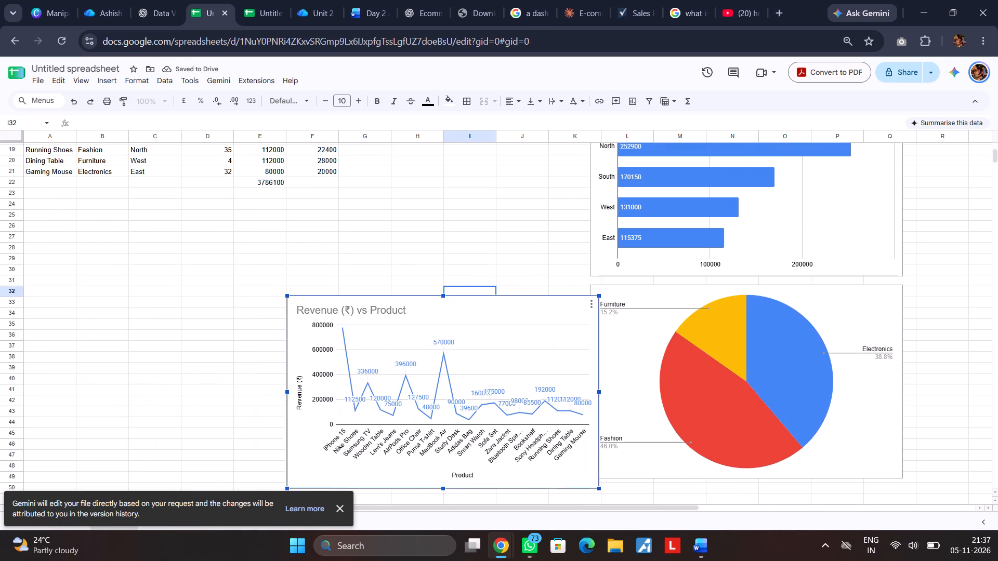
pyautogui.moveTo(463, 310); pyautogui.dragTo(446, 302)
pyautogui.click(293, 262)
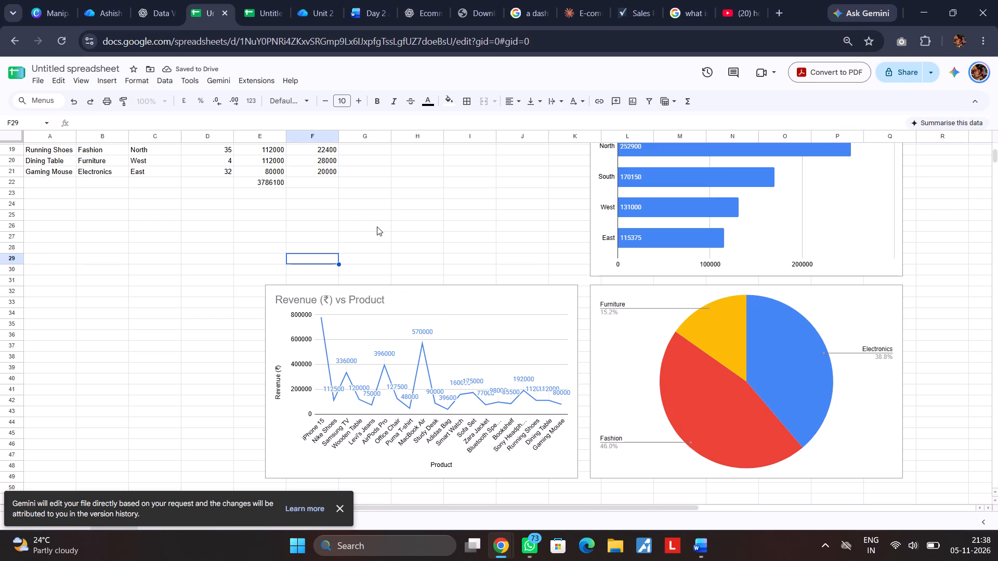
pyautogui.scroll(5, 377, 226)
pyautogui.scroll(-7, 378, 226)
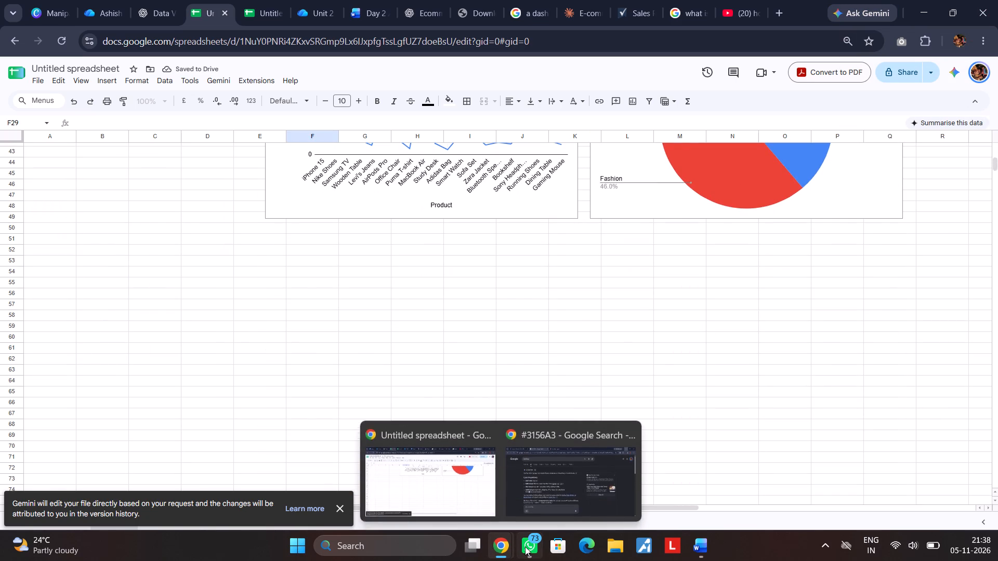
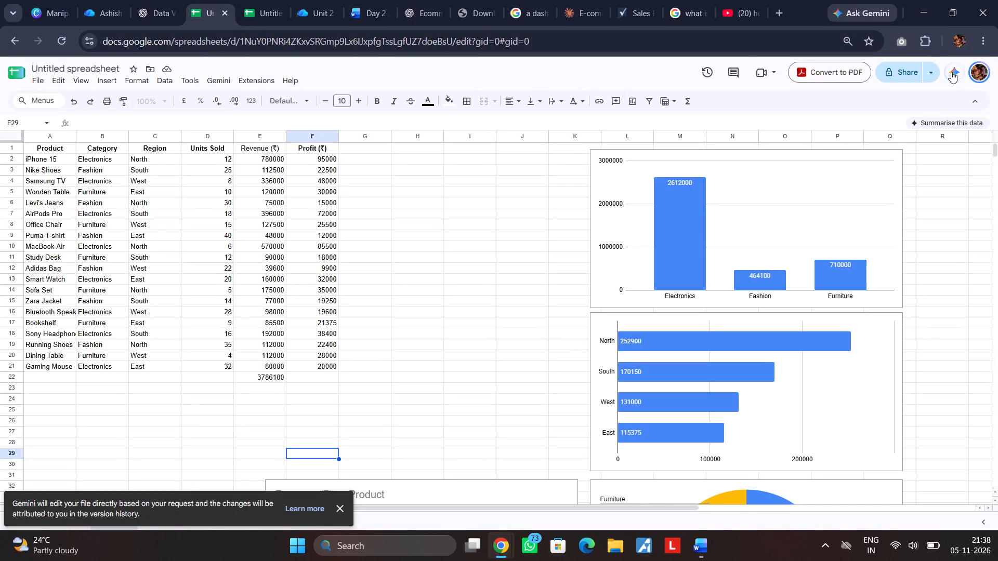
# Open sharing for the spreadsheet, keep the name Untitled spreadsheet, and copy its share link with general access left at Restricted.
pyautogui.click(905, 75)
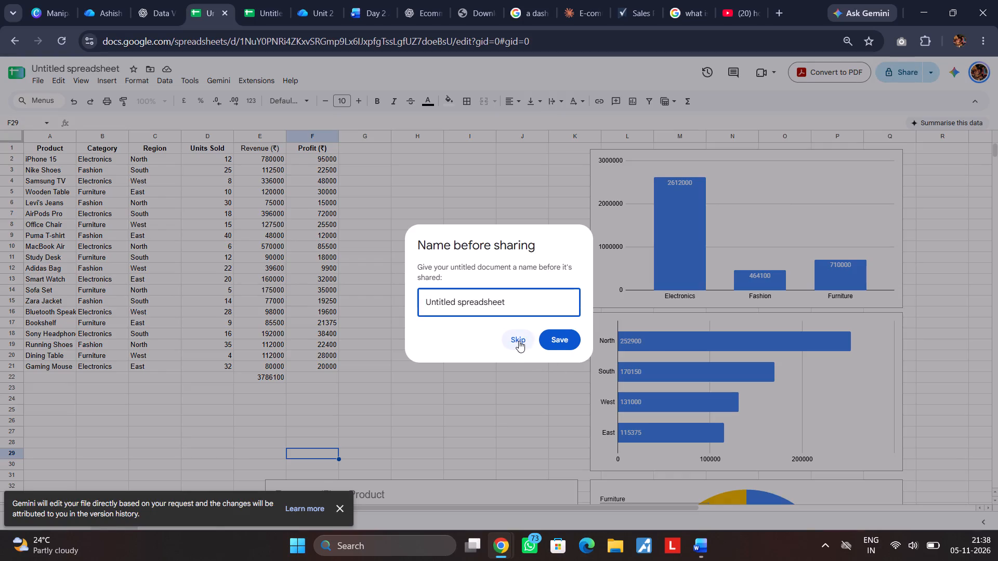
pyautogui.click(566, 342)
pyautogui.click(418, 379)
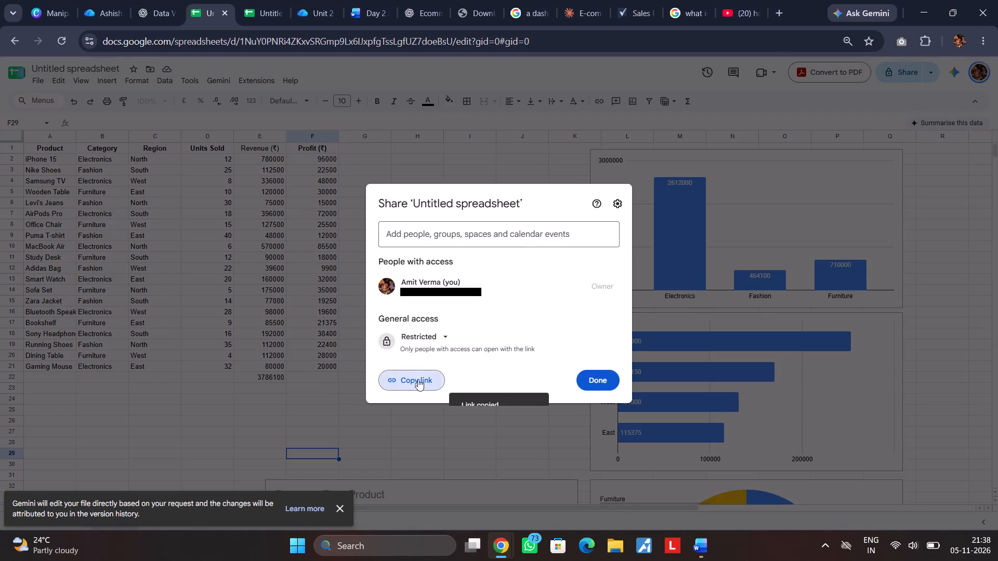
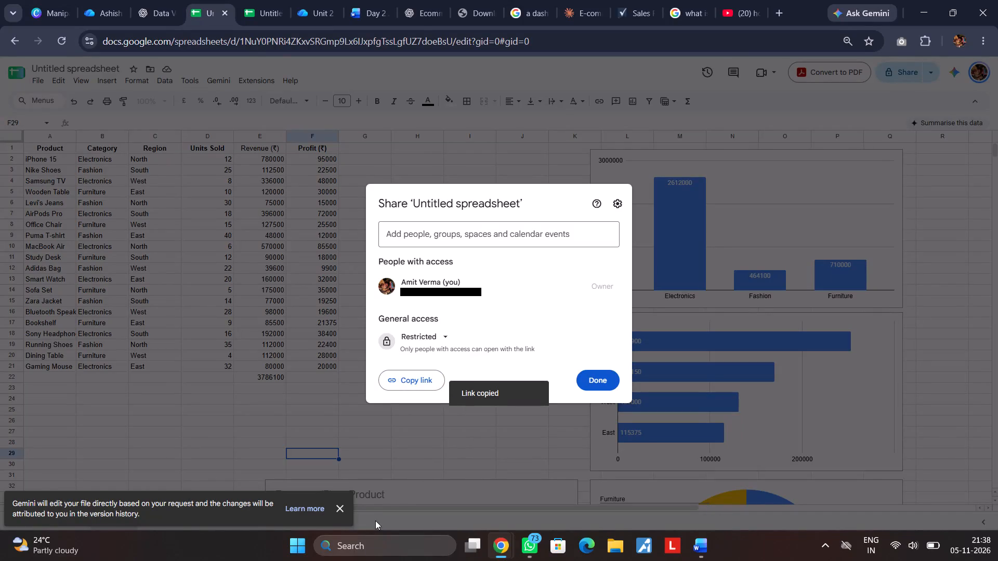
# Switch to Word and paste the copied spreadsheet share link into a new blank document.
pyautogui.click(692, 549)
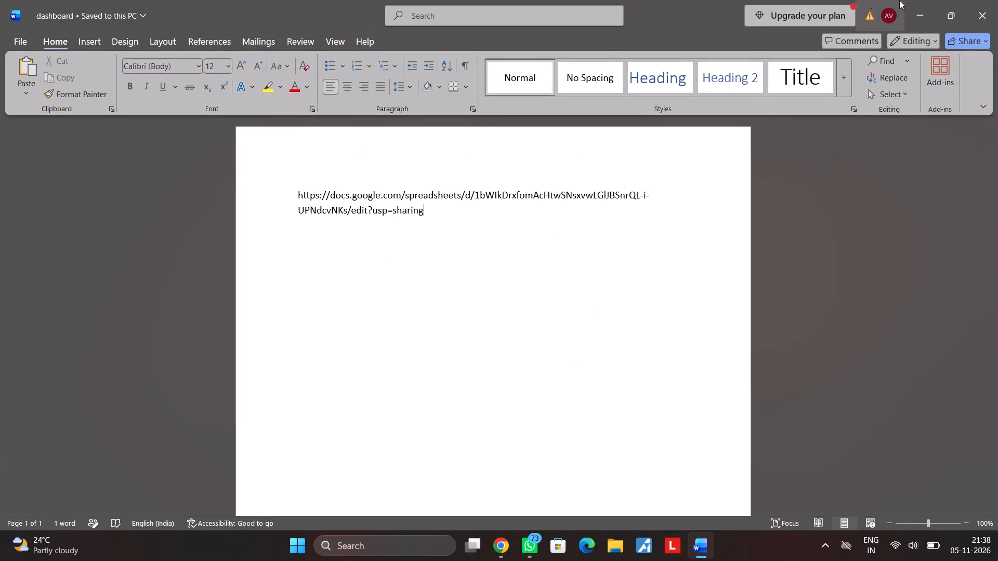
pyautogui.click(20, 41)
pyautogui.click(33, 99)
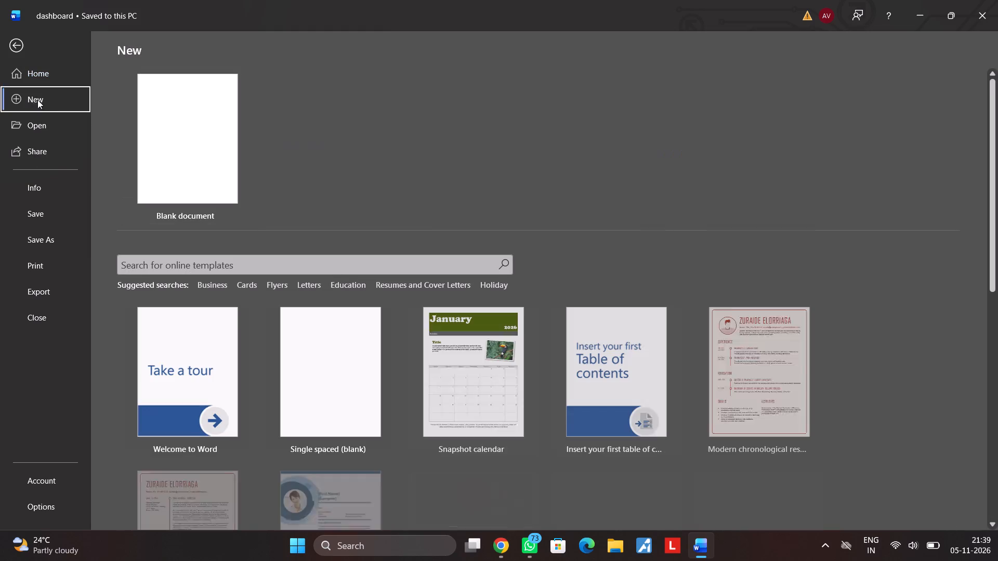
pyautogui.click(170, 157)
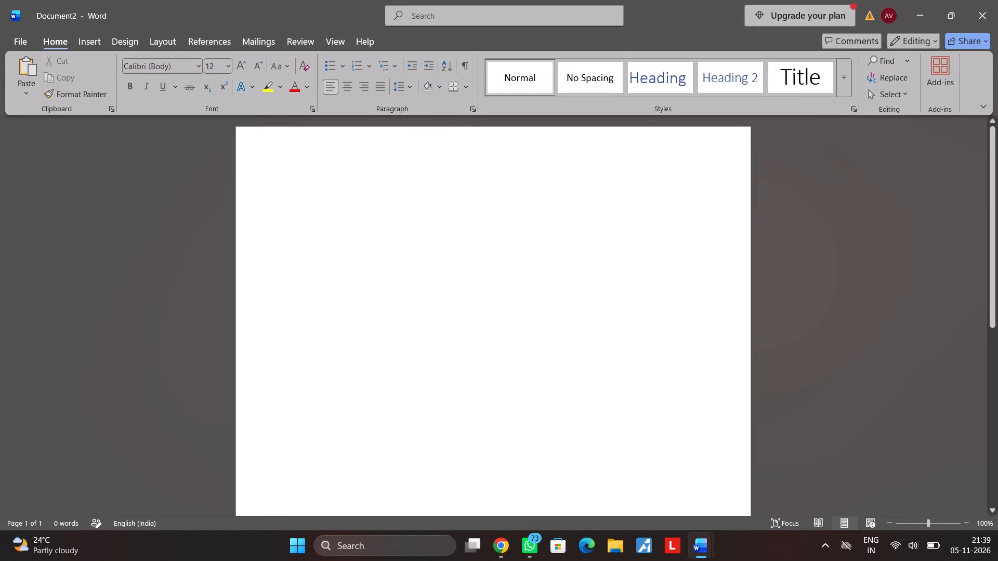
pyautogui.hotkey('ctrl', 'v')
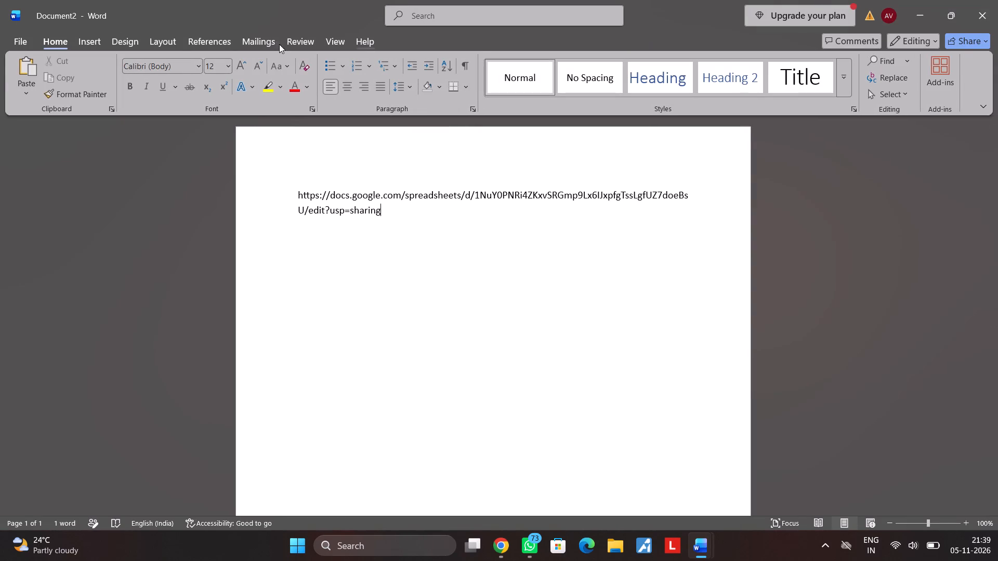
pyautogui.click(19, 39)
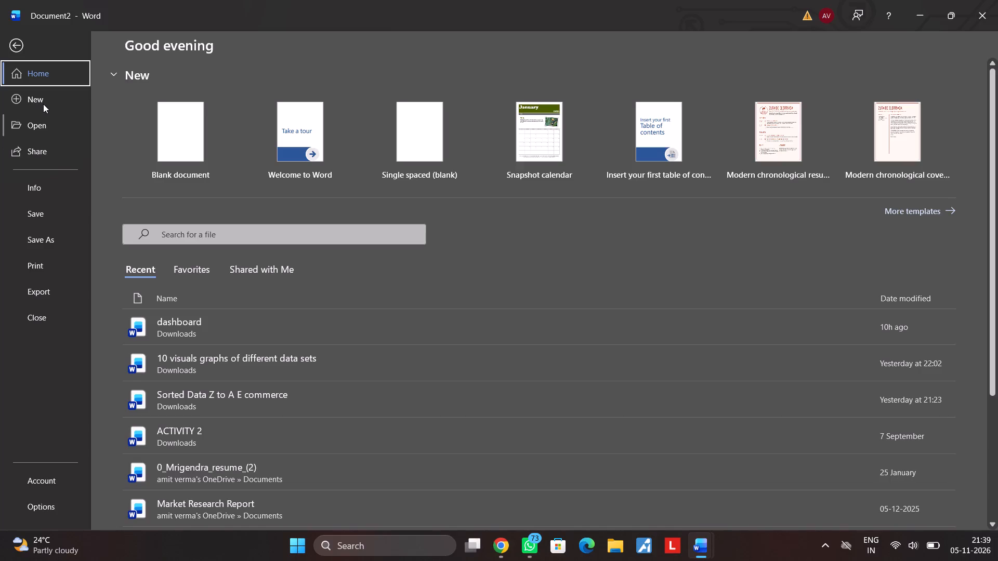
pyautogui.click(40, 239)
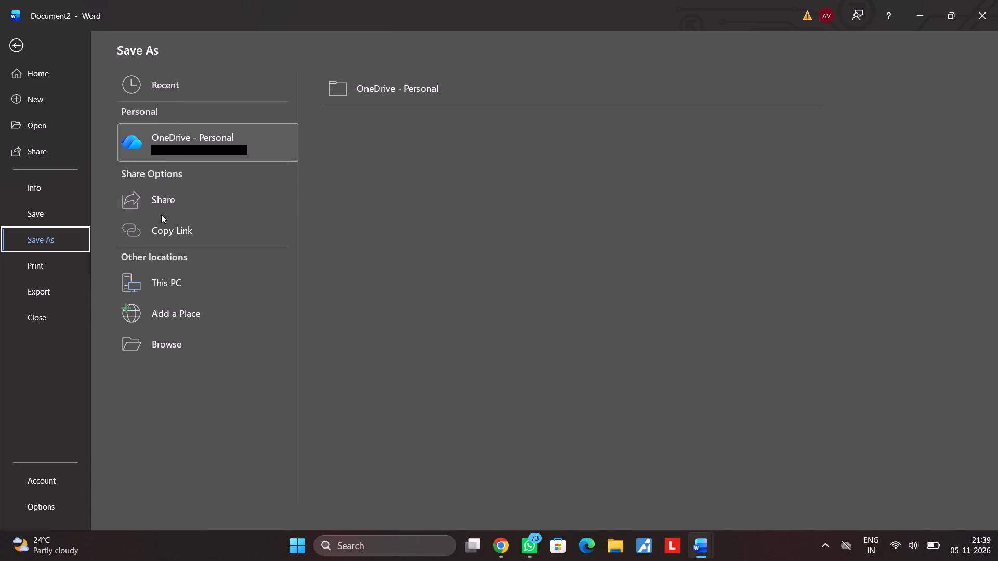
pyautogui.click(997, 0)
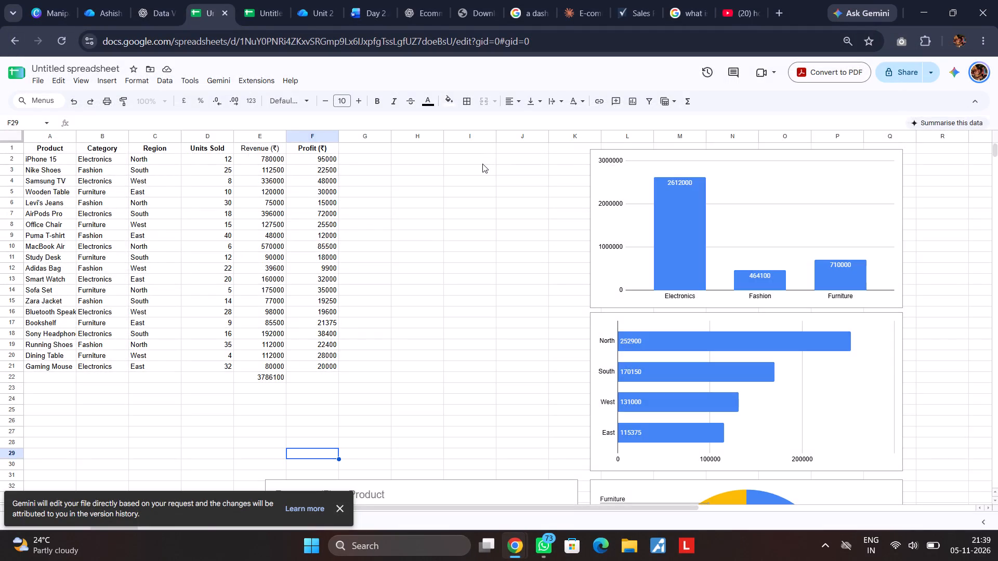
pyautogui.click(997, 0)
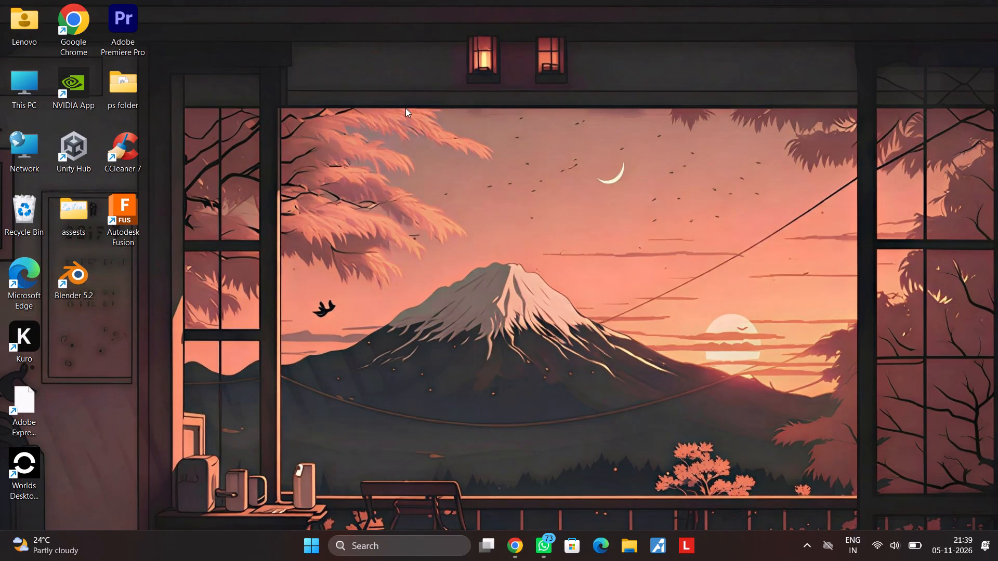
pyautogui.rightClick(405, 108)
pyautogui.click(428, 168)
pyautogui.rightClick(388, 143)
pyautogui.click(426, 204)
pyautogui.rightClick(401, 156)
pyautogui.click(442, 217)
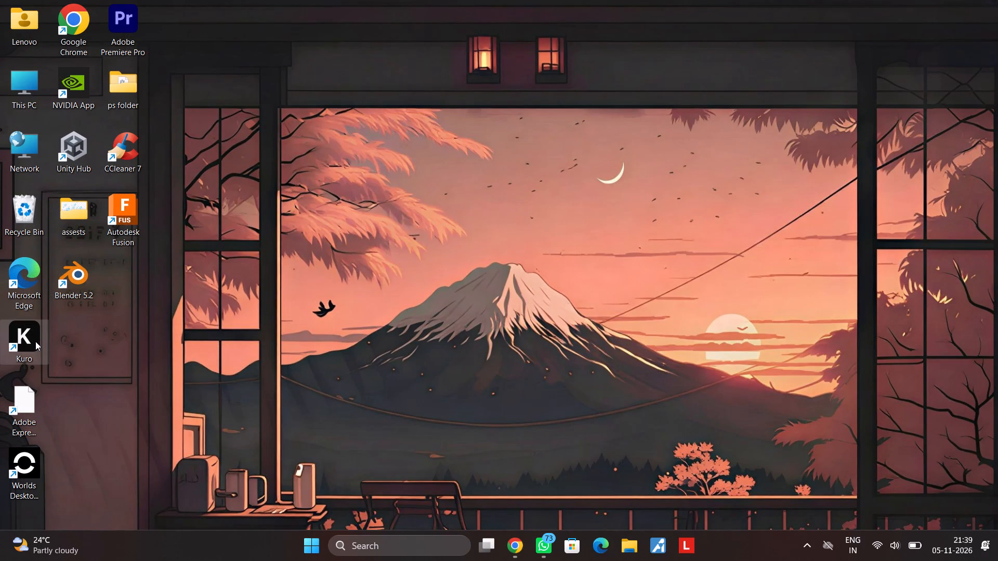
# Launch Kuro from its desktop shortcut.
pyautogui.doubleClick(35, 341)
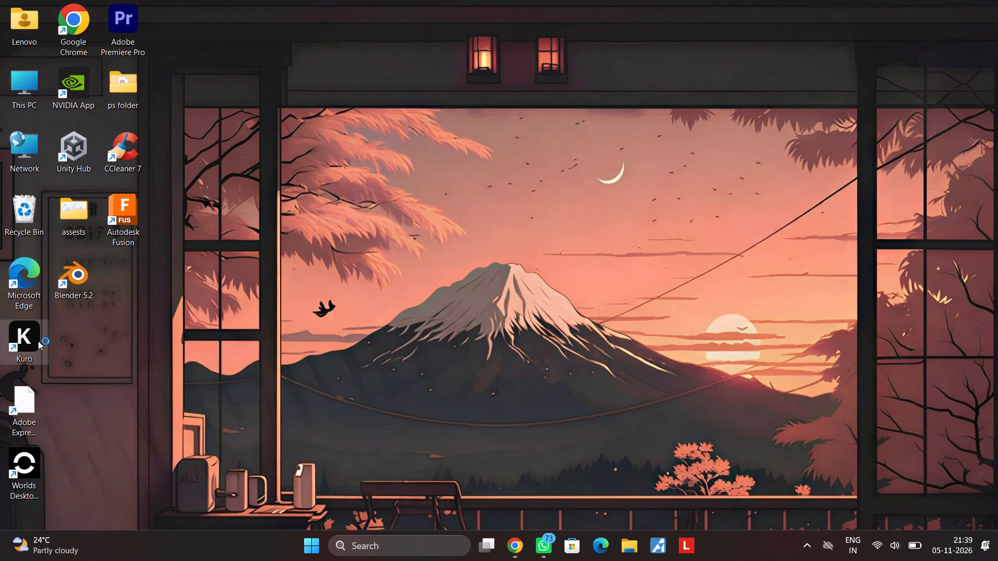